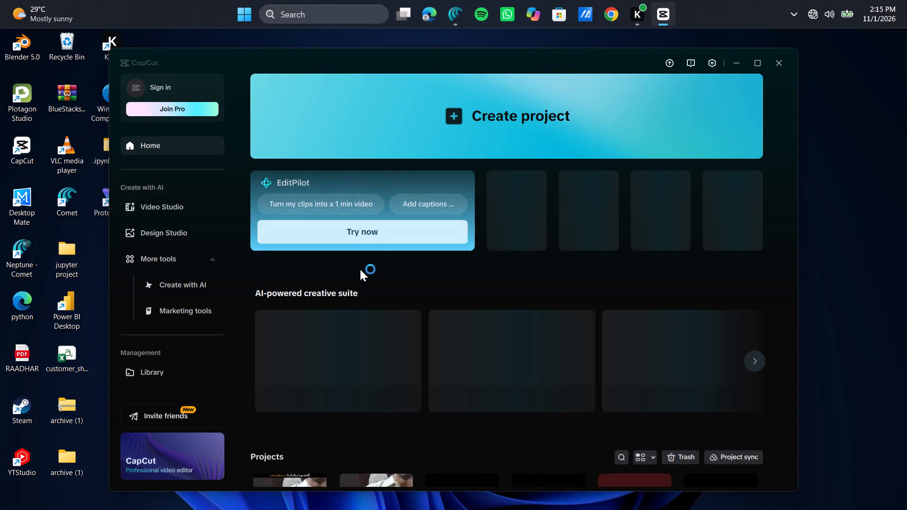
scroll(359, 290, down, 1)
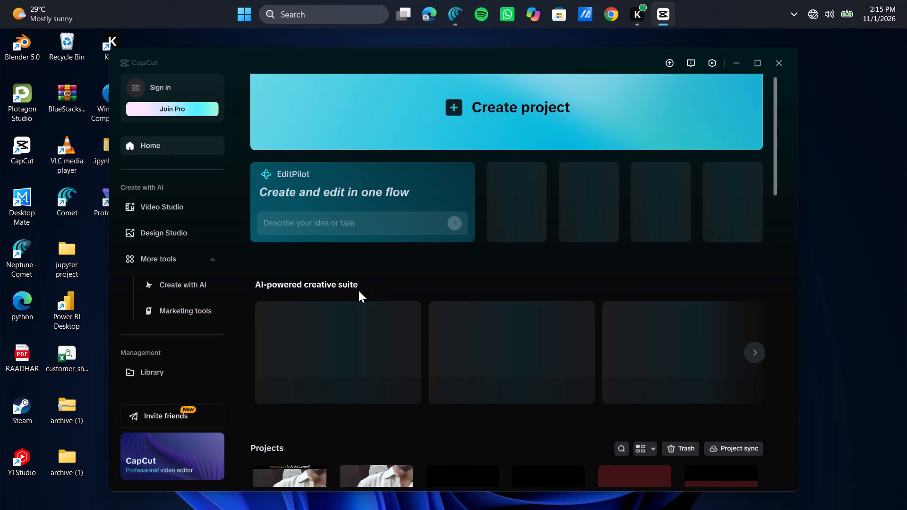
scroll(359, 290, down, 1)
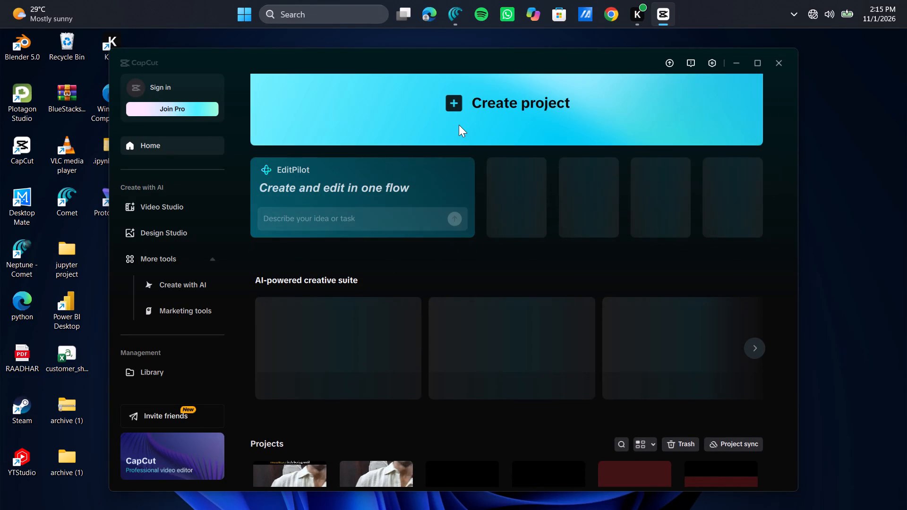
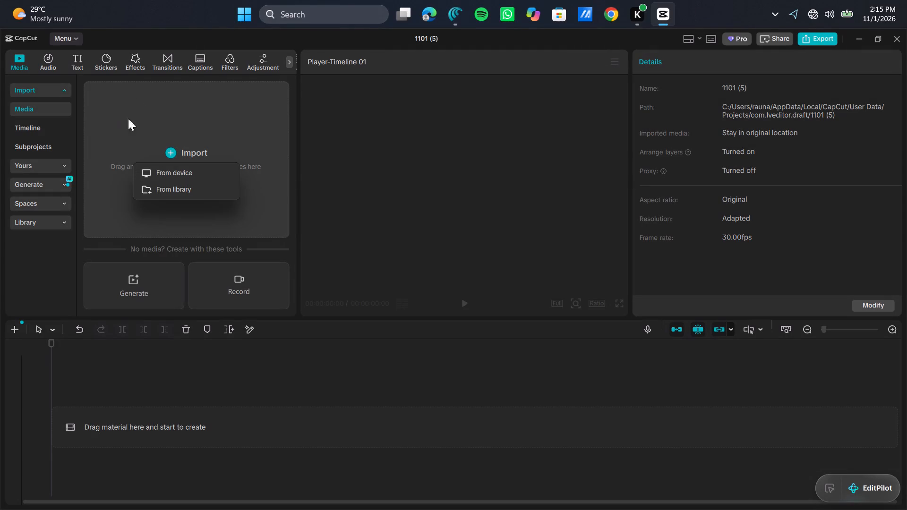
Import the song "Namaste - Anirudh Ravichander" from the device's Downloads folder into the project media.
click(174, 172)
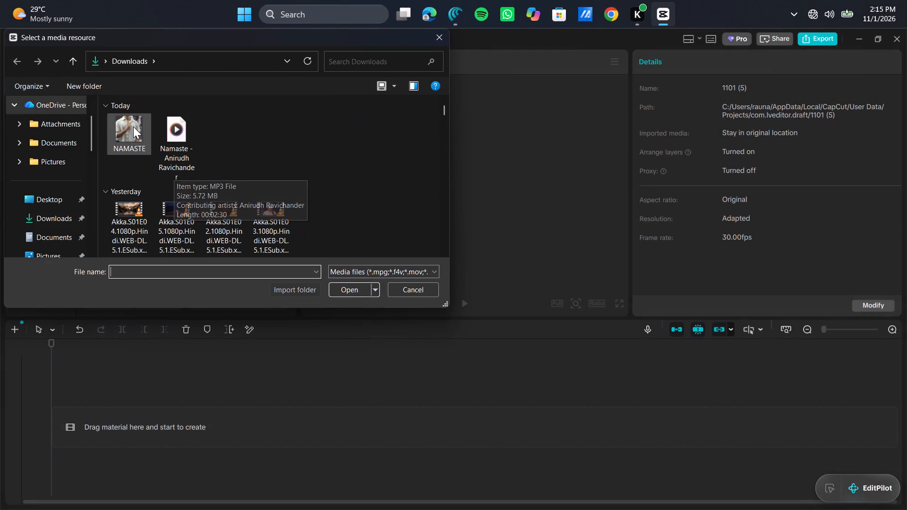
click(176, 144)
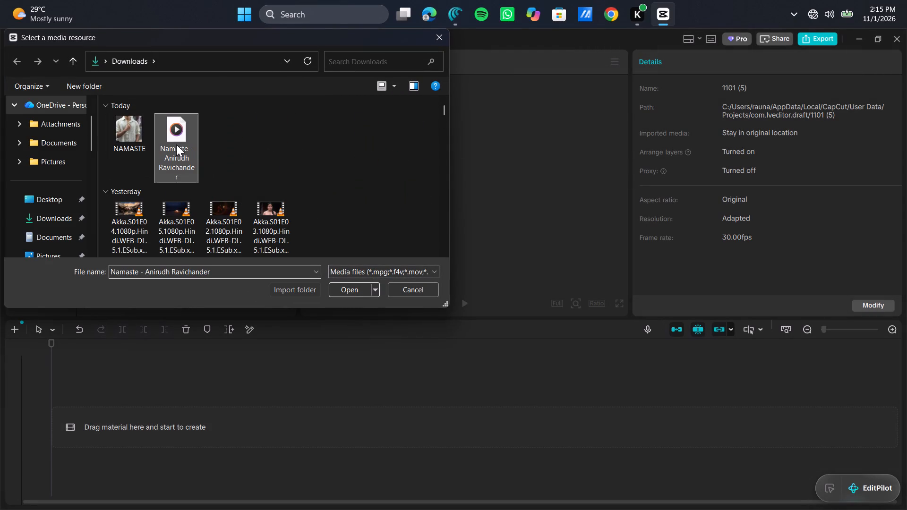
click(336, 284)
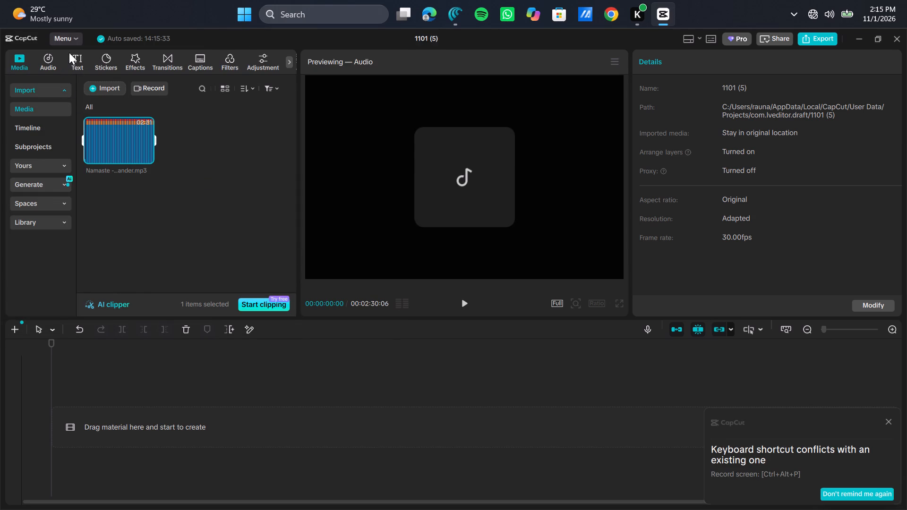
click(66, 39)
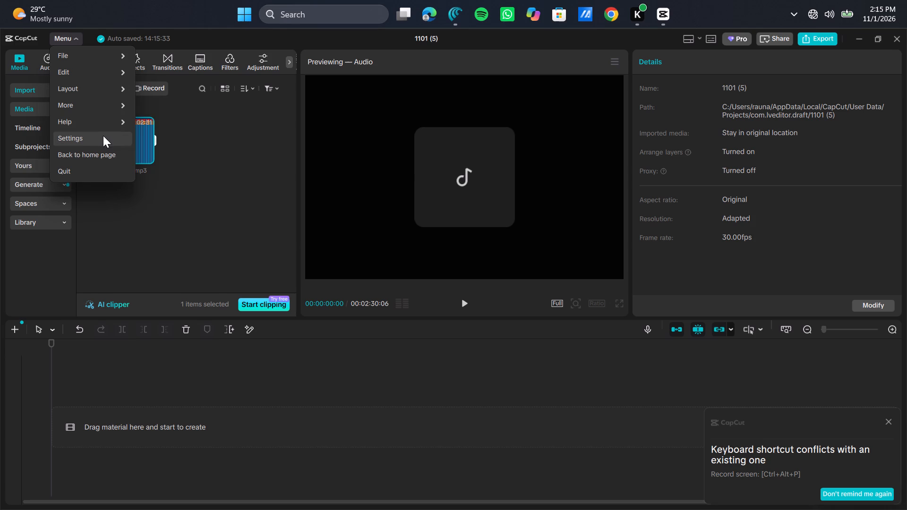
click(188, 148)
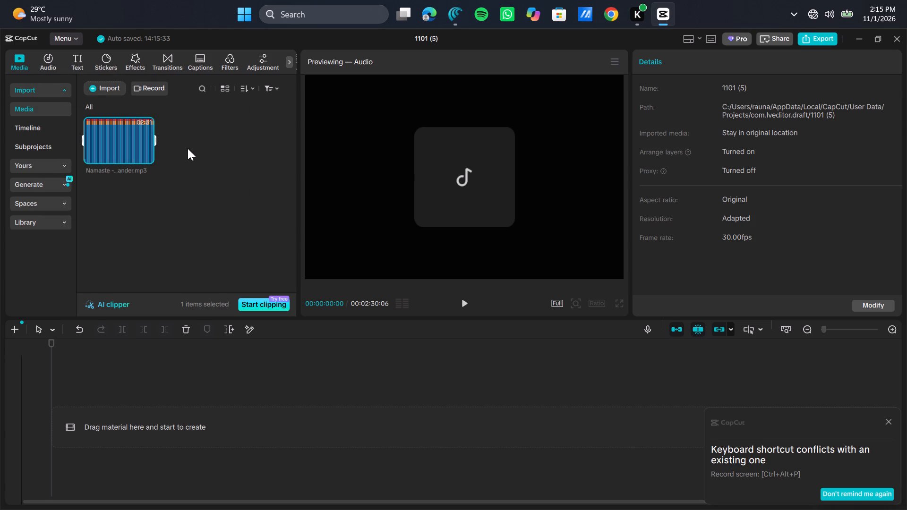
Import the videos 20261018_190236, 20261018_183904, 20261020_145052 and 20261020_151747 from the device's Downloads folder.
click(87, 88)
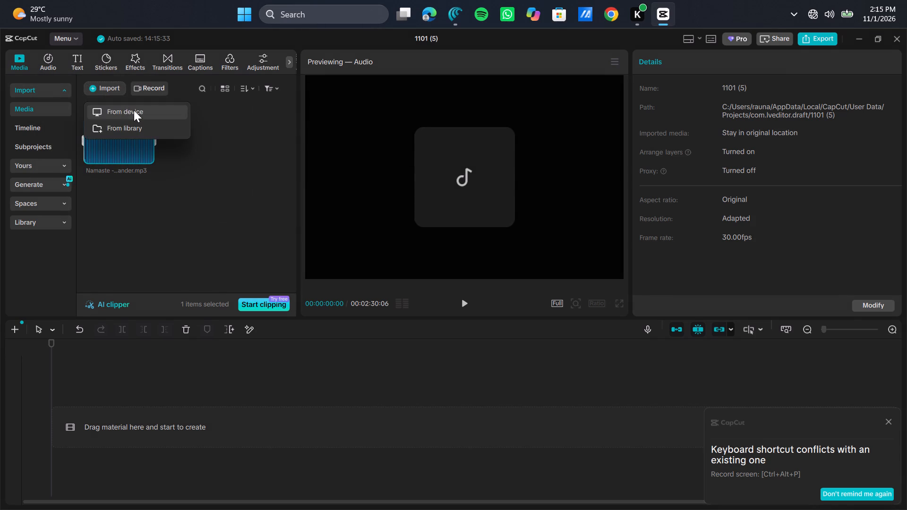
click(134, 110)
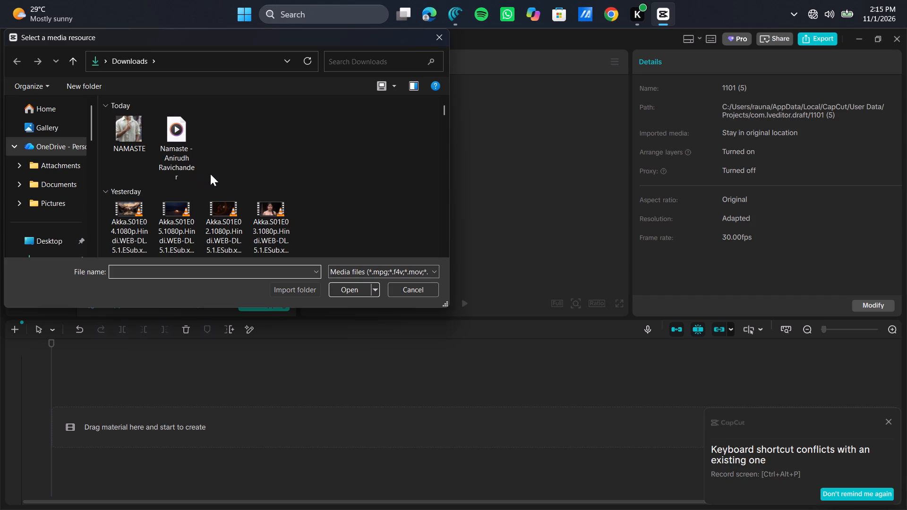
scroll(210, 174, down, 2)
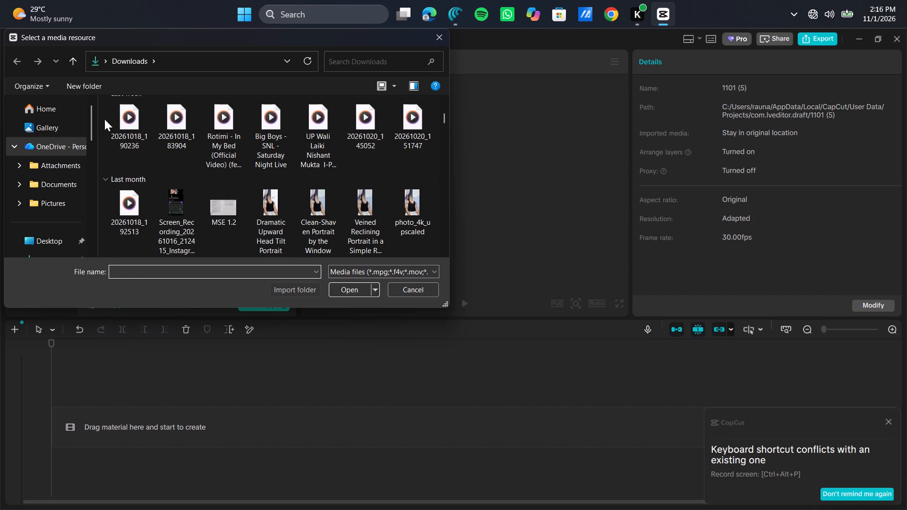
drag(103, 117, 185, 141)
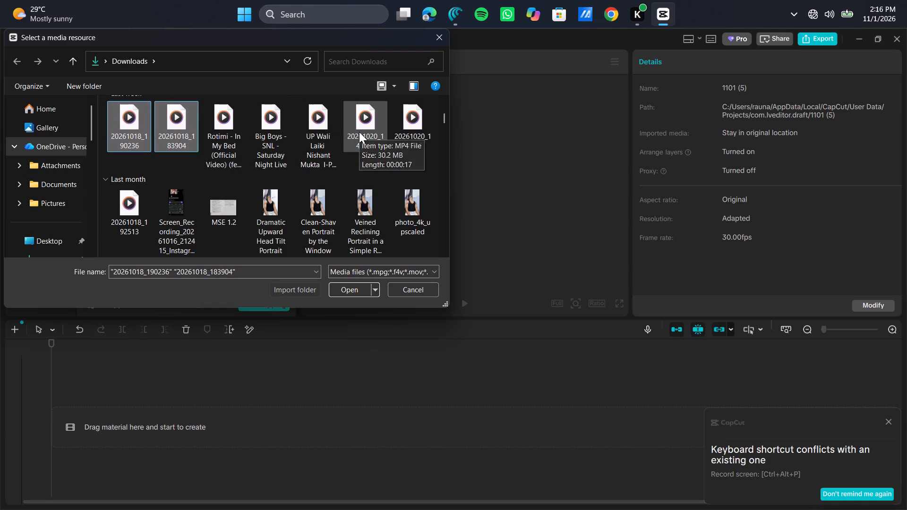
ctrl+click(359, 132)
ctrl+click(410, 123)
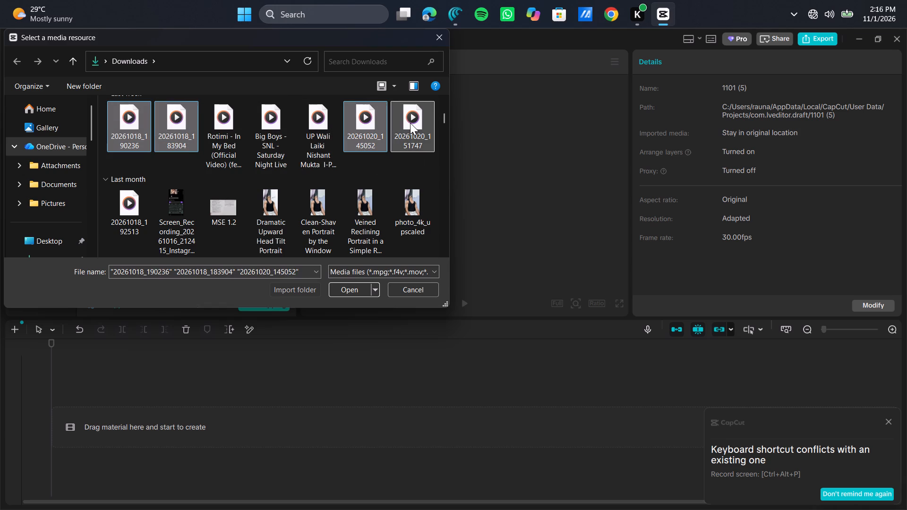
scroll(218, 185, down, 1)
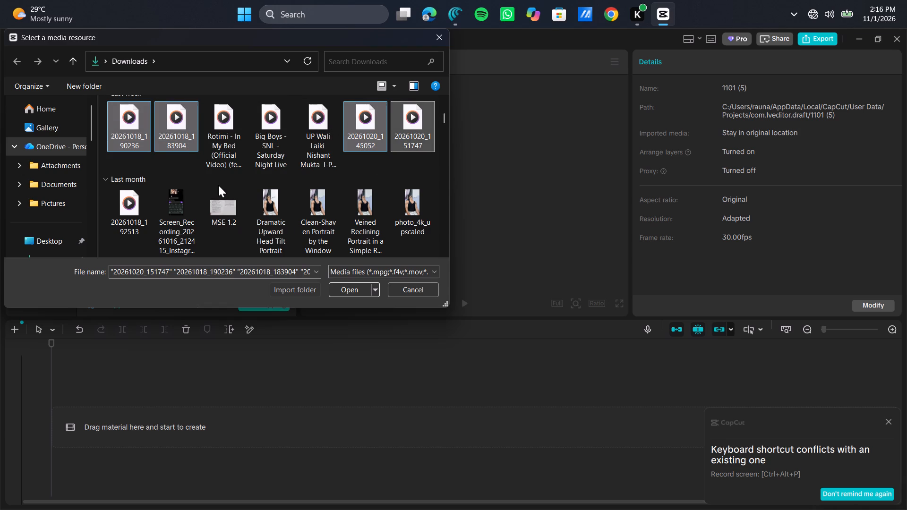
scroll(218, 185, down, 1)
scroll(218, 185, up, 1)
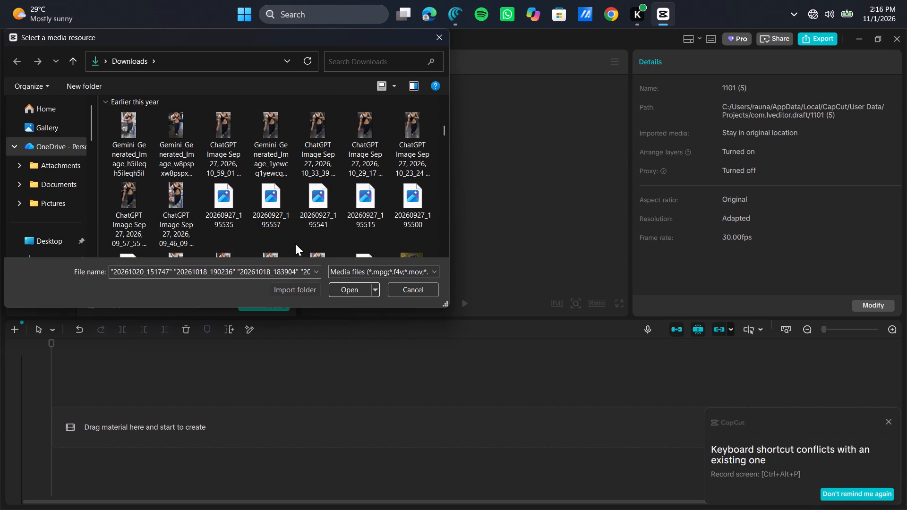
click(334, 287)
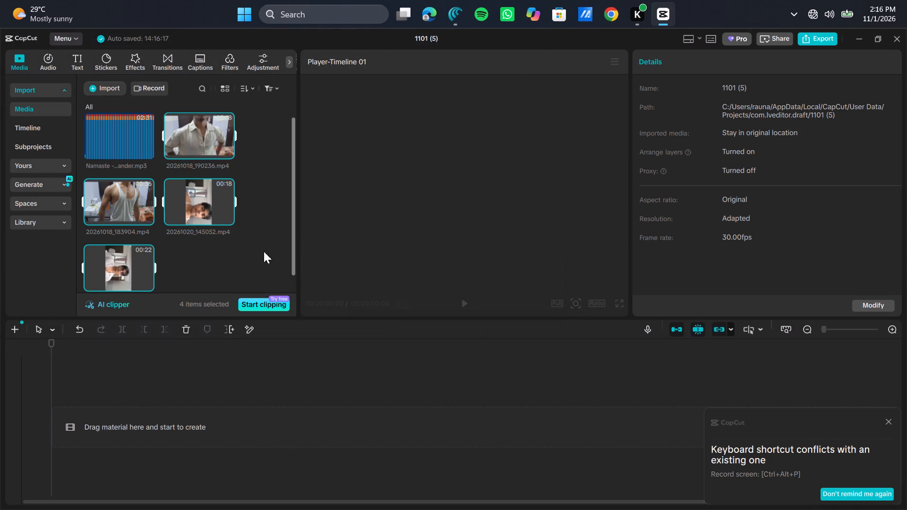
Add the imported Namaste song to the timeline as an audio clip.
click(149, 150)
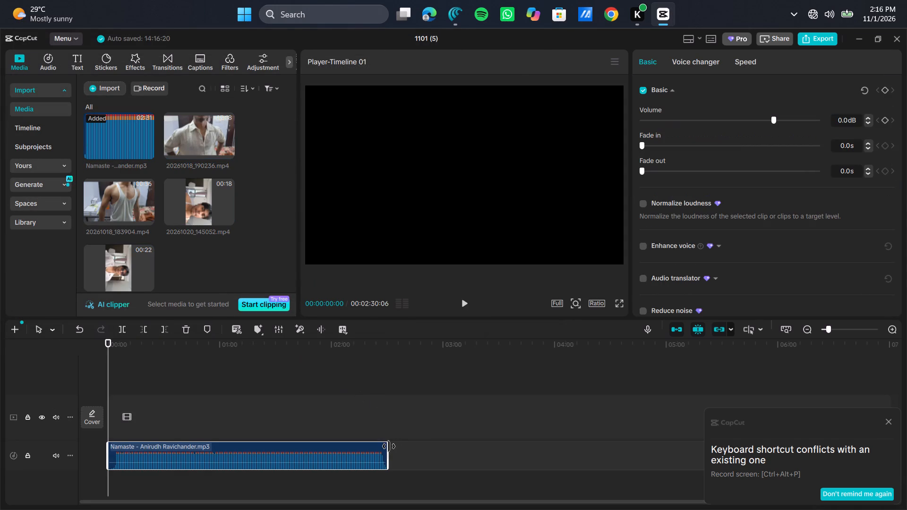
drag(389, 448, 516, 433)
Listen to the song to find an end point and remove everything after 00:00:35:11 from the audio clip.
ctrl+scroll(228, 409, up, 9)
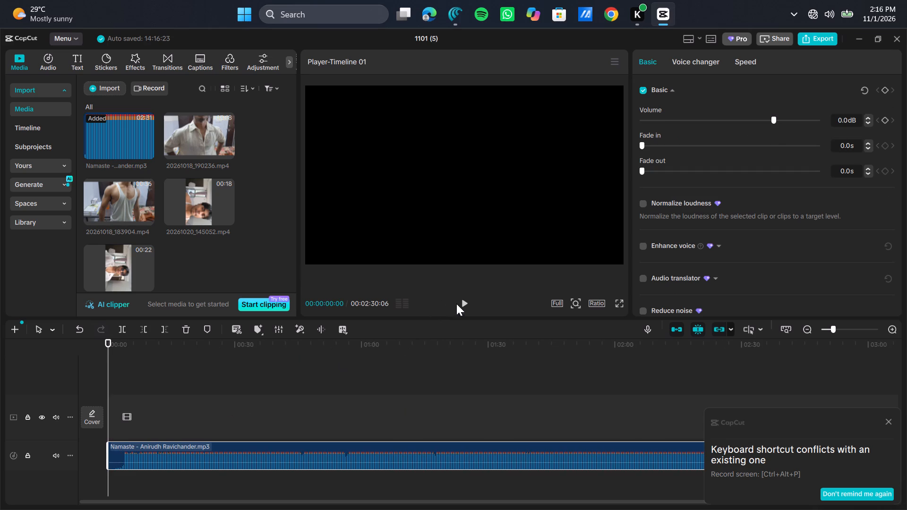
click(462, 305)
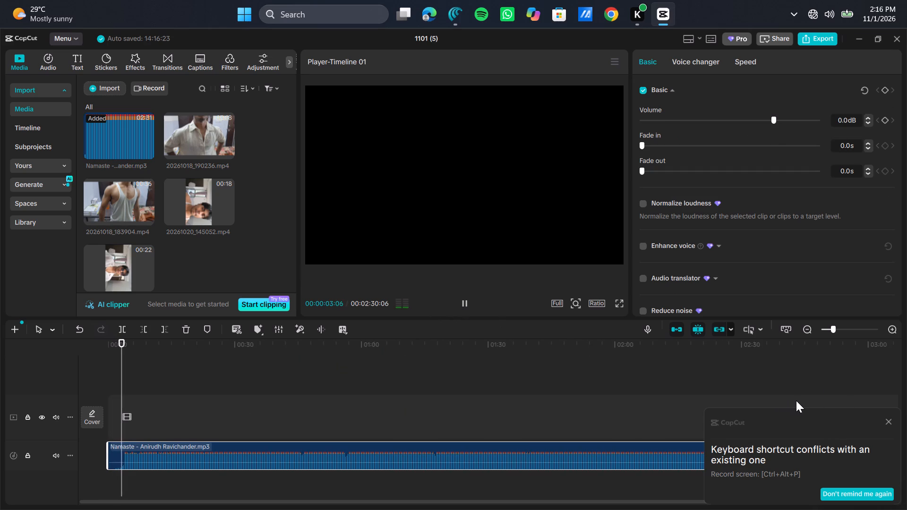
click(886, 421)
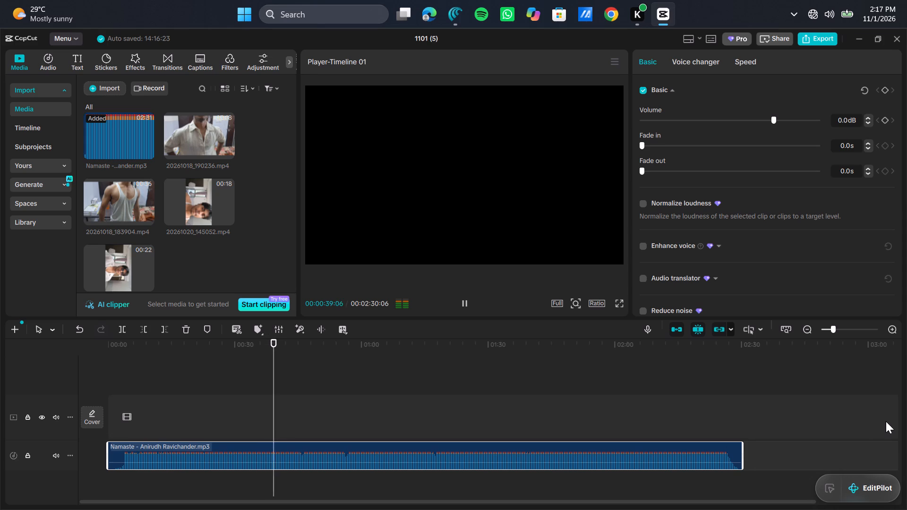
click(251, 401)
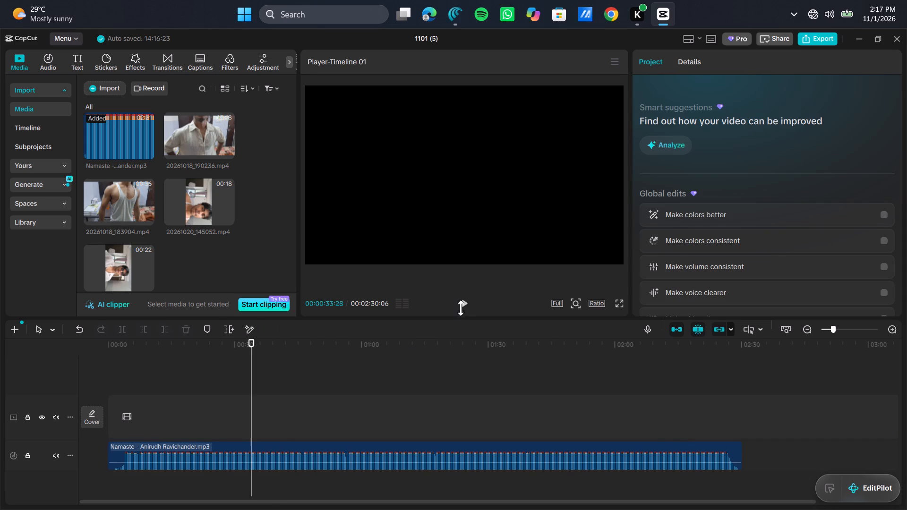
click(461, 305)
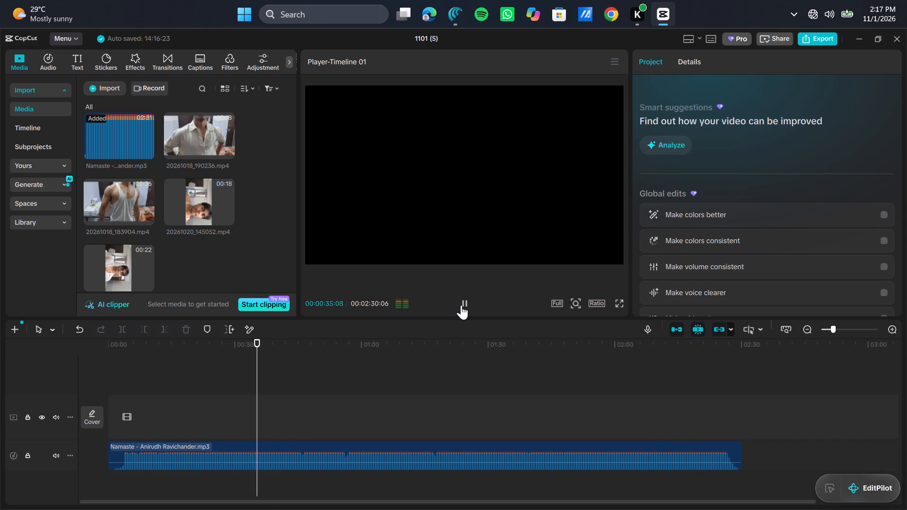
click(461, 305)
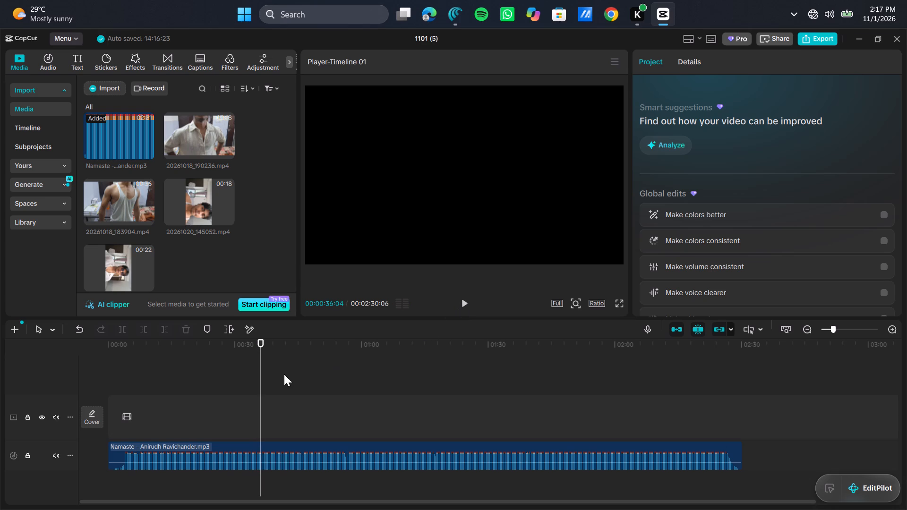
ctrl+scroll(260, 394, up, 5)
scroll(260, 394, right, 2)
ctrl+scroll(260, 394, up, 4)
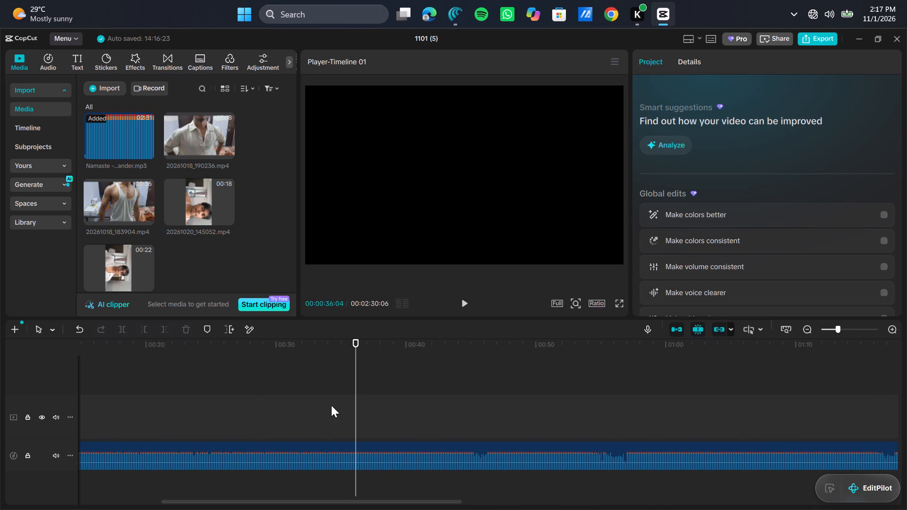
click(346, 412)
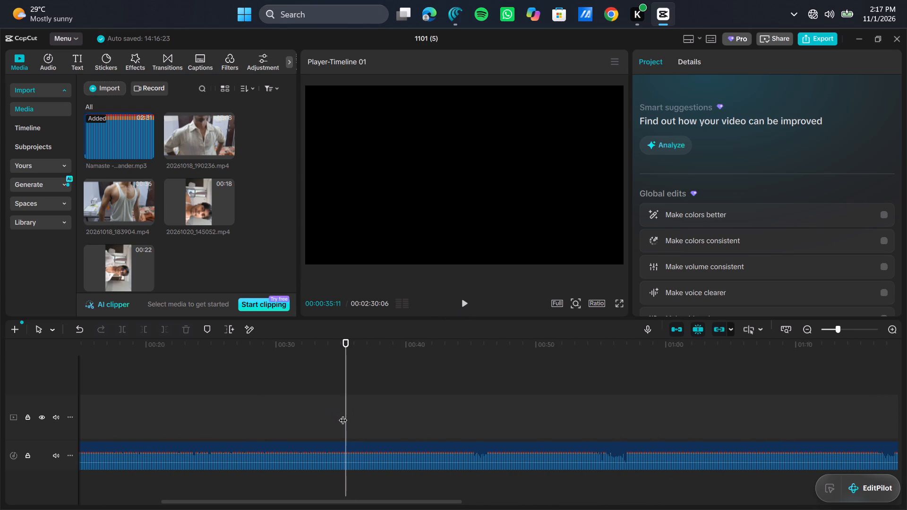
click(245, 466)
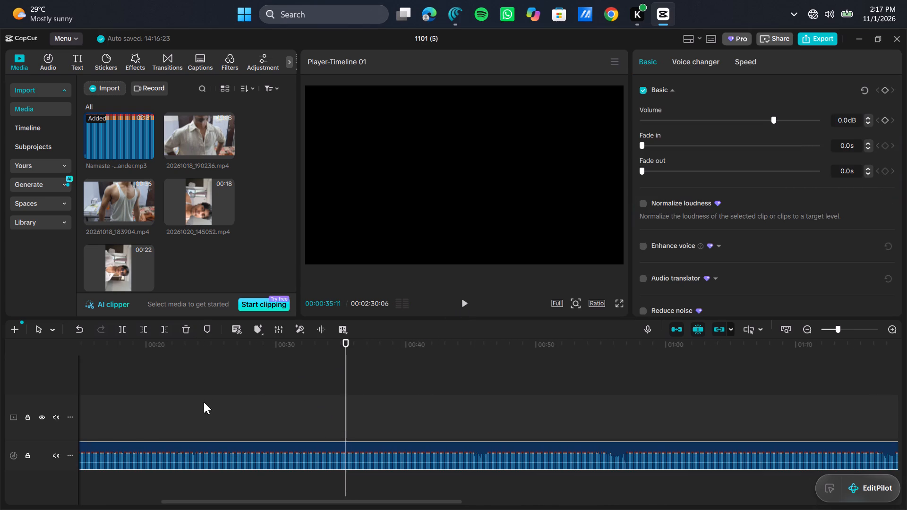
click(163, 331)
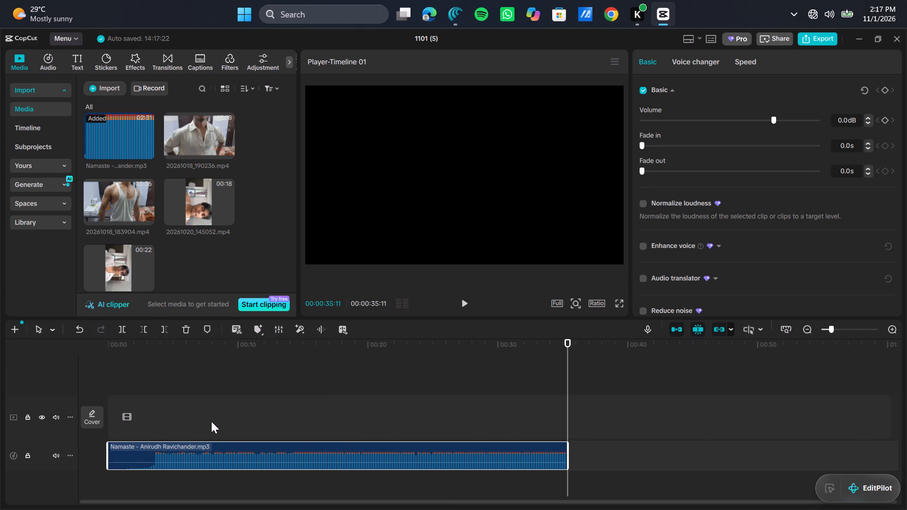
Remove the song's opening before 00:00:03:19 and move the remaining audio clip to the start of the timeline.
click(211, 421)
drag(211, 421, 155, 425)
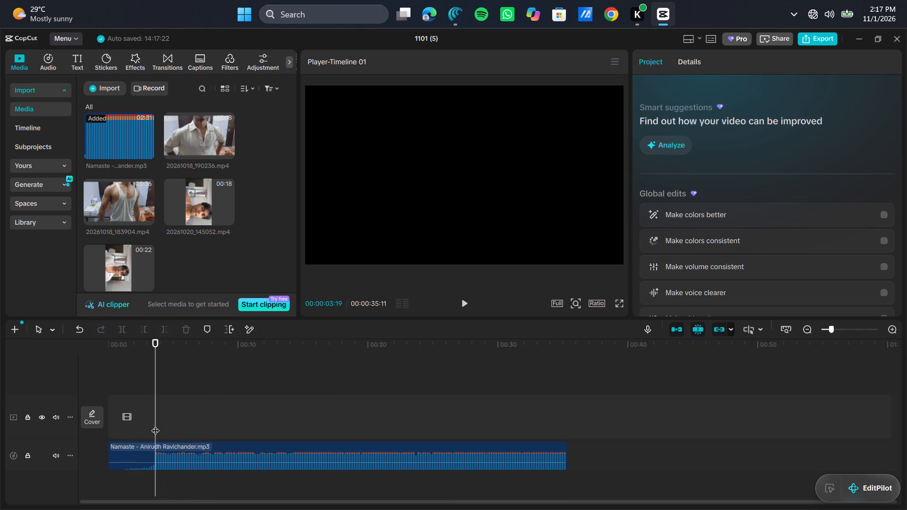
click(181, 458)
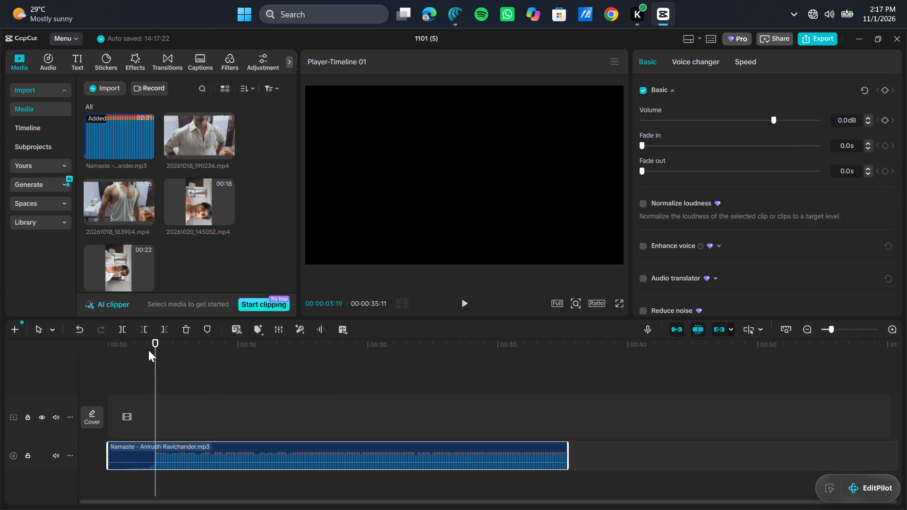
click(146, 331)
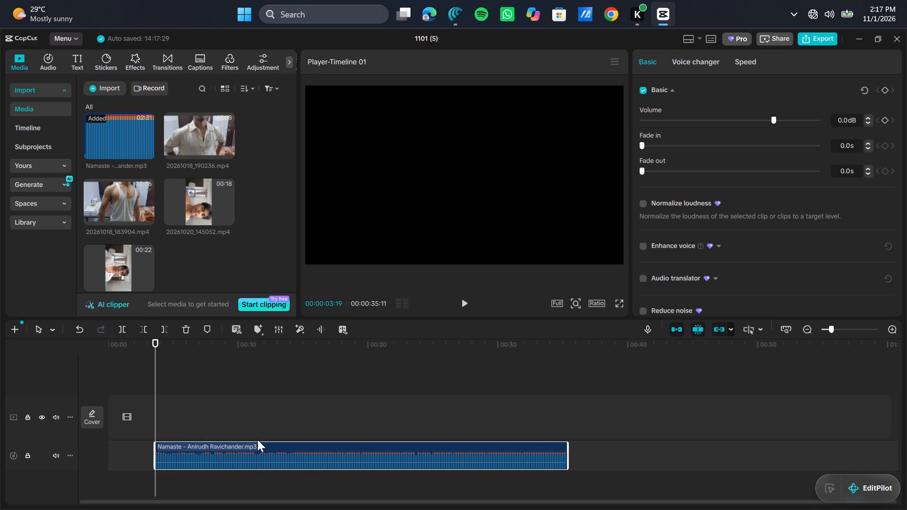
drag(279, 449, 212, 447)
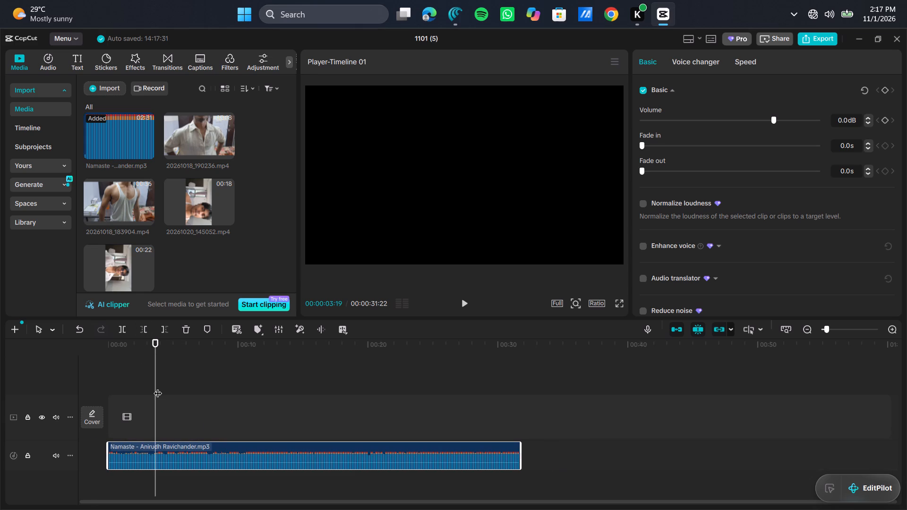
Listen to the song from the beginning, remove everything before 00:00:14:11, and move the remaining audio clip to the timeline start.
drag(158, 387, 20, 425)
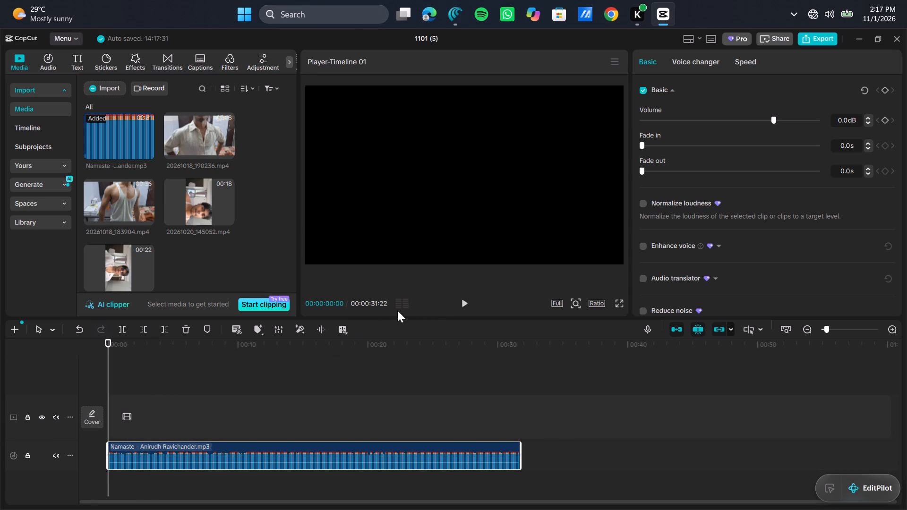
click(465, 305)
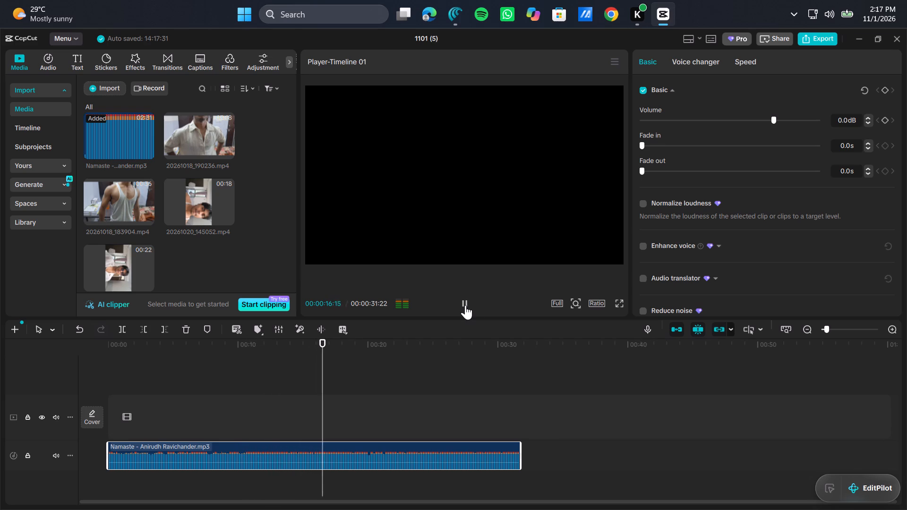
click(465, 305)
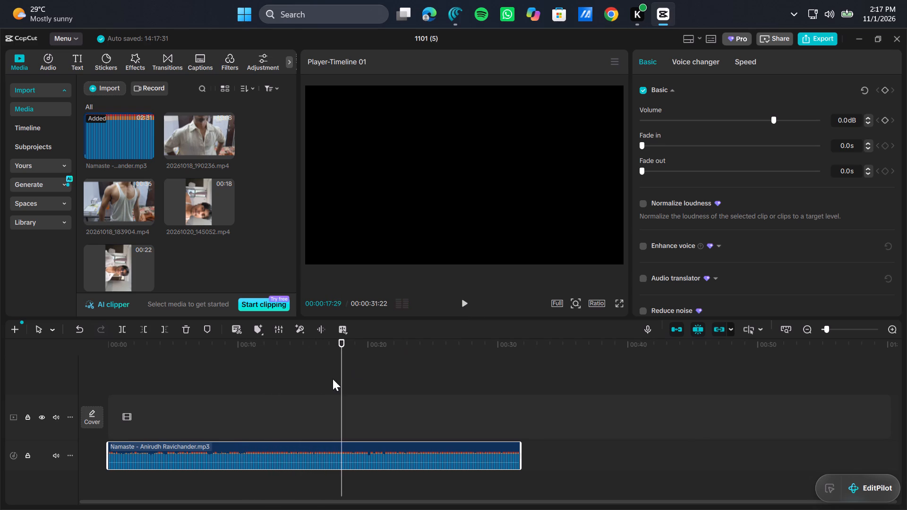
ctrl+scroll(333, 382, up, 5)
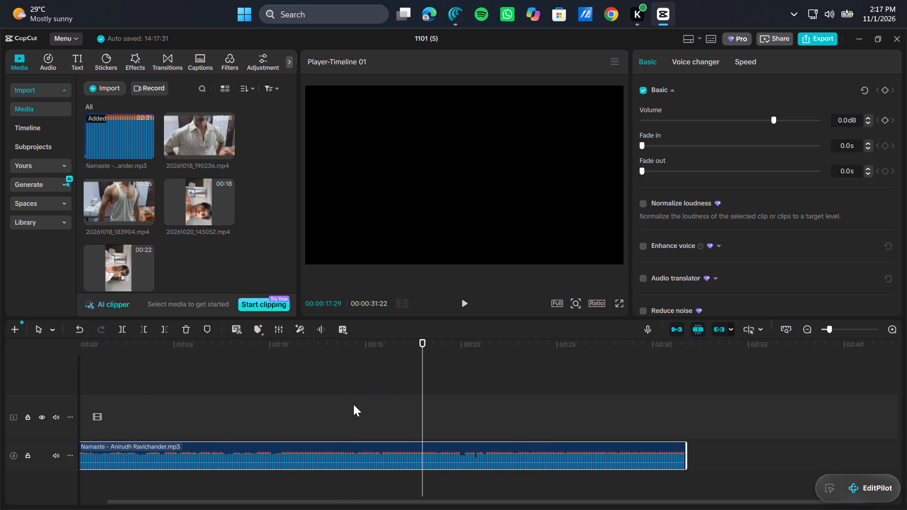
click(353, 404)
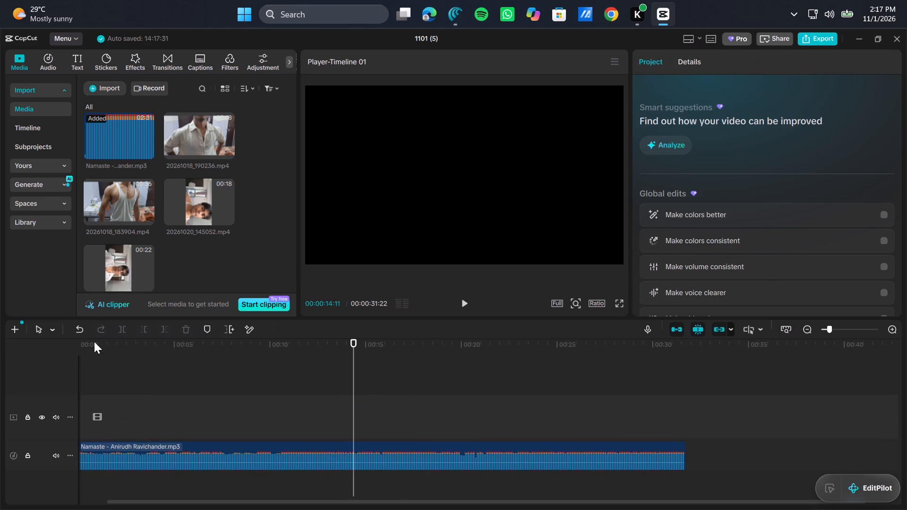
click(222, 469)
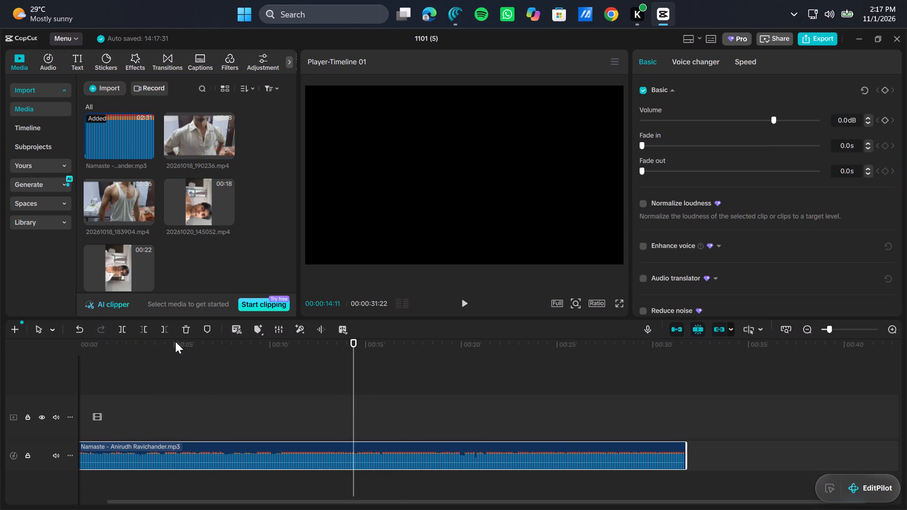
click(144, 332)
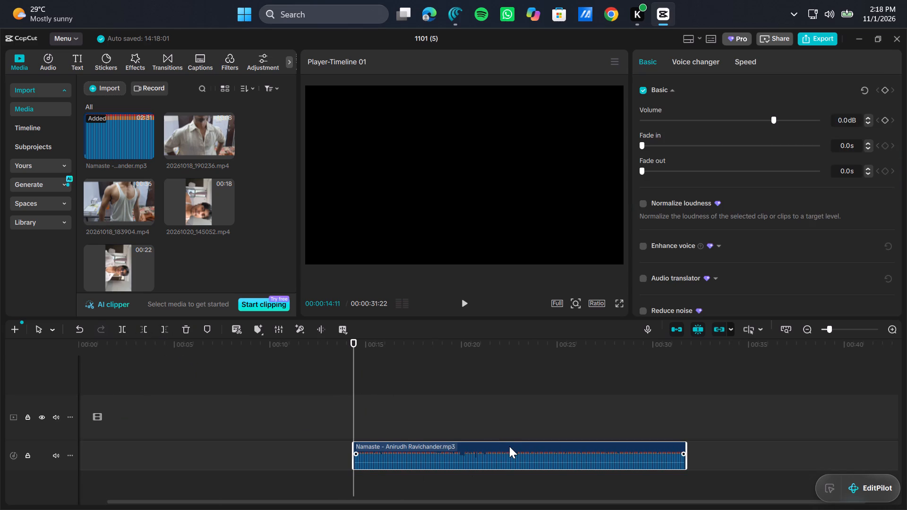
drag(509, 447, 86, 454)
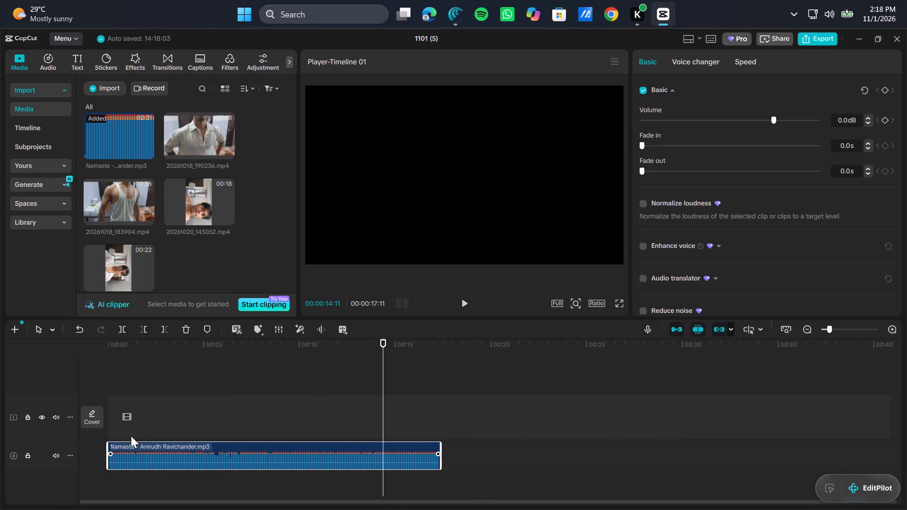
Play the song's opening, trim about 1.4 seconds off the audio clip's start, and move it back to the timeline start.
click(156, 407)
drag(156, 407, 29, 428)
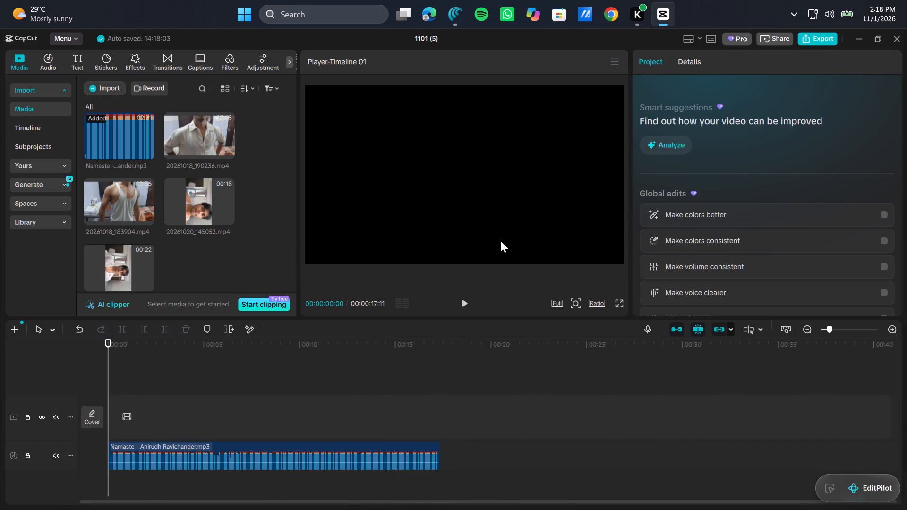
click(462, 304)
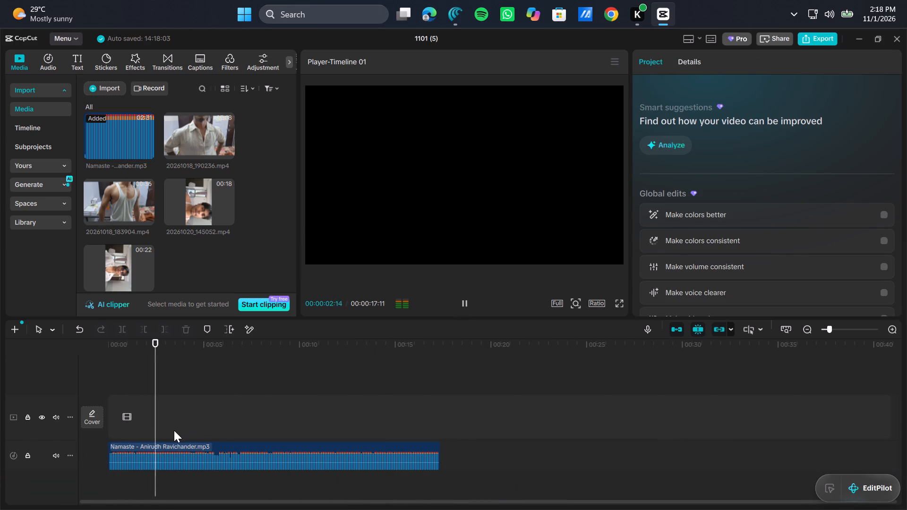
click(144, 419)
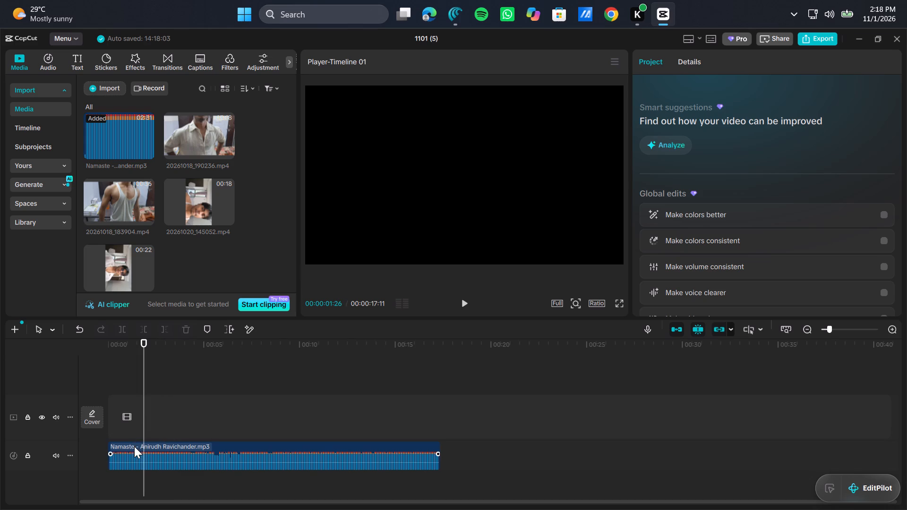
click(134, 446)
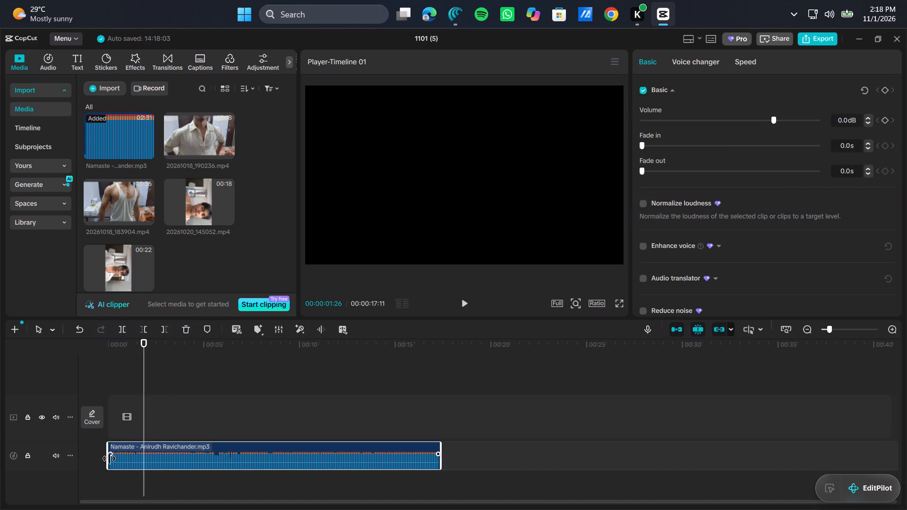
drag(109, 459, 137, 457)
drag(257, 442, 201, 454)
Listen to the trimmed song through to its end and set the audio clip's fade-out to 1.0 s.
click(128, 405)
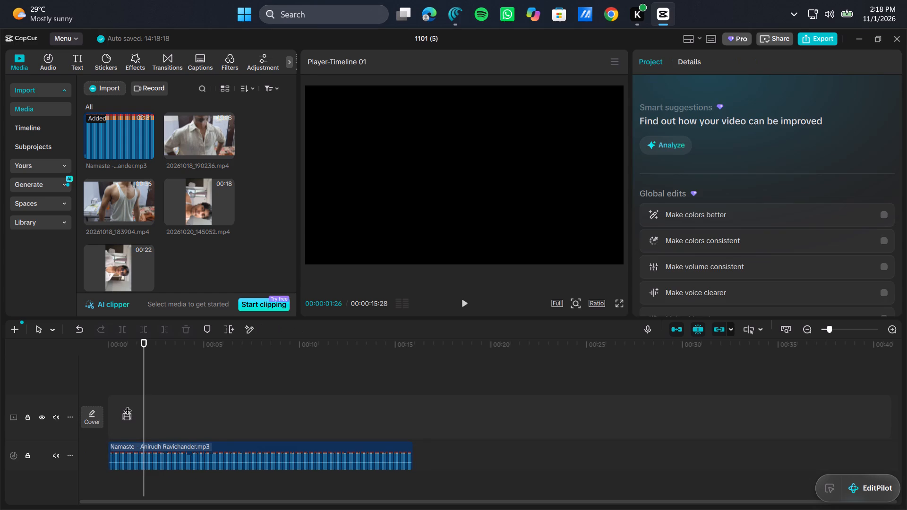
drag(128, 405, 54, 439)
click(468, 305)
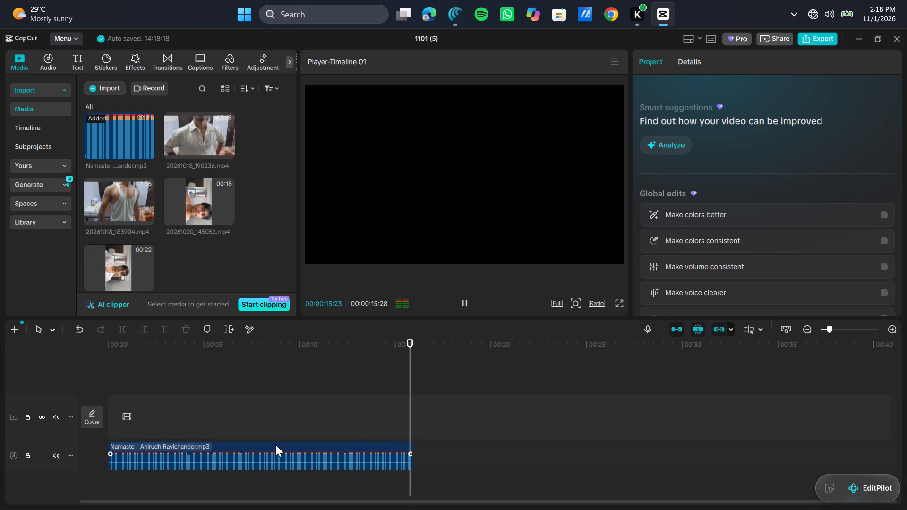
click(395, 444)
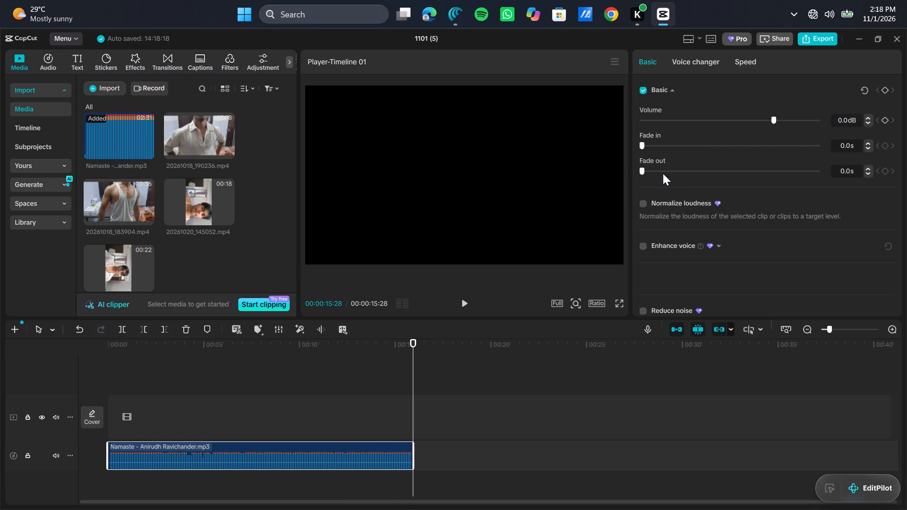
click(673, 170)
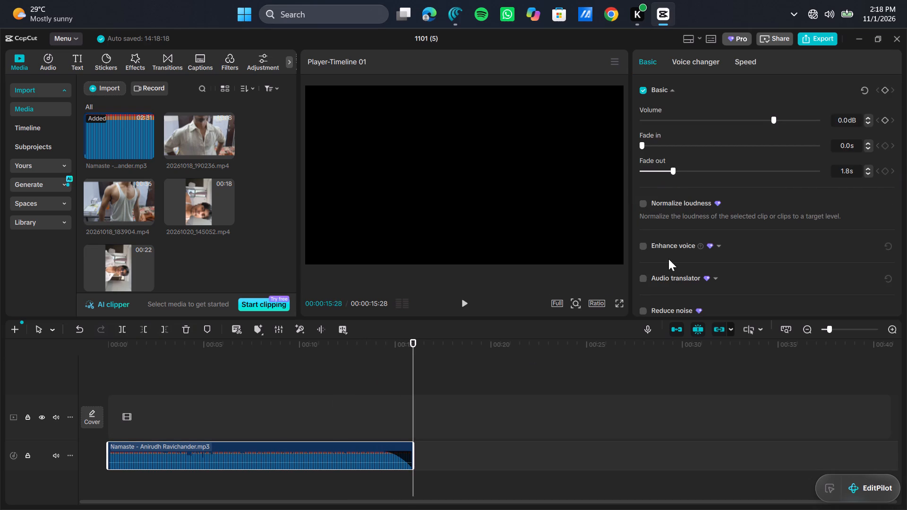
click(659, 169)
Review the faded ending, shorten the audio clip's end to 00:00:15:15, and play the song through again.
click(468, 305)
drag(412, 451, 405, 453)
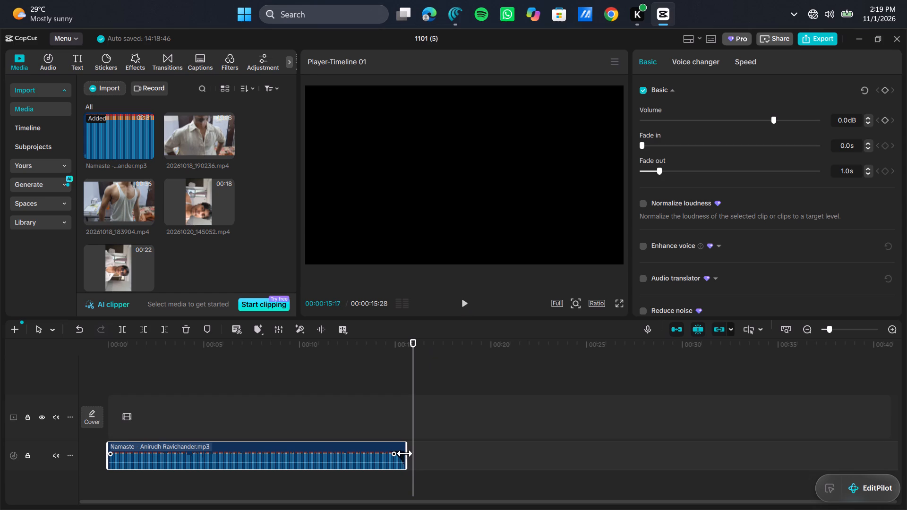
drag(405, 453, 403, 454)
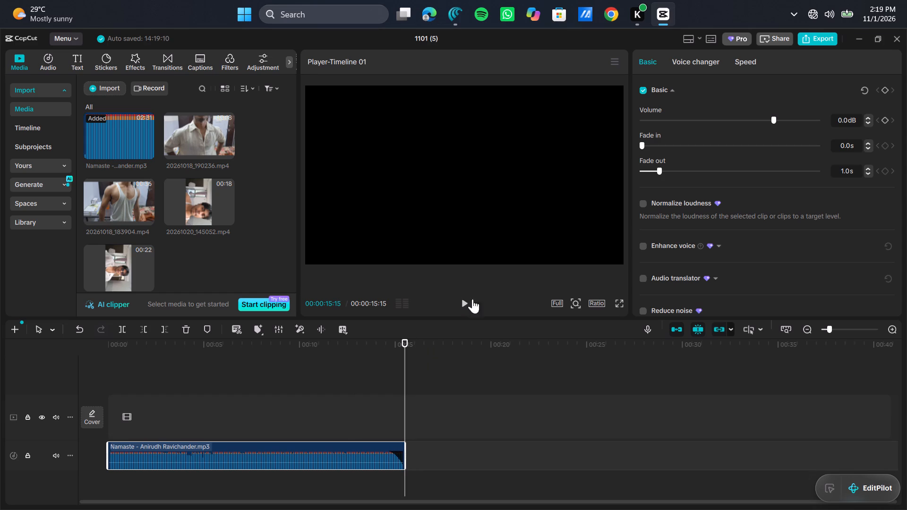
click(465, 306)
Add the video 20261018_190236 to the timeline and remove its opening before 00:00:17:26.
click(228, 153)
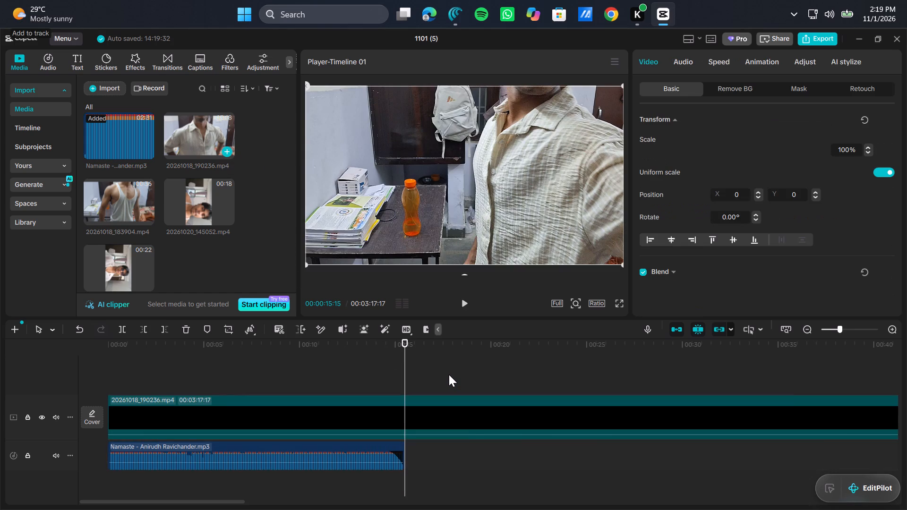
ctrl+scroll(449, 374, down, 3)
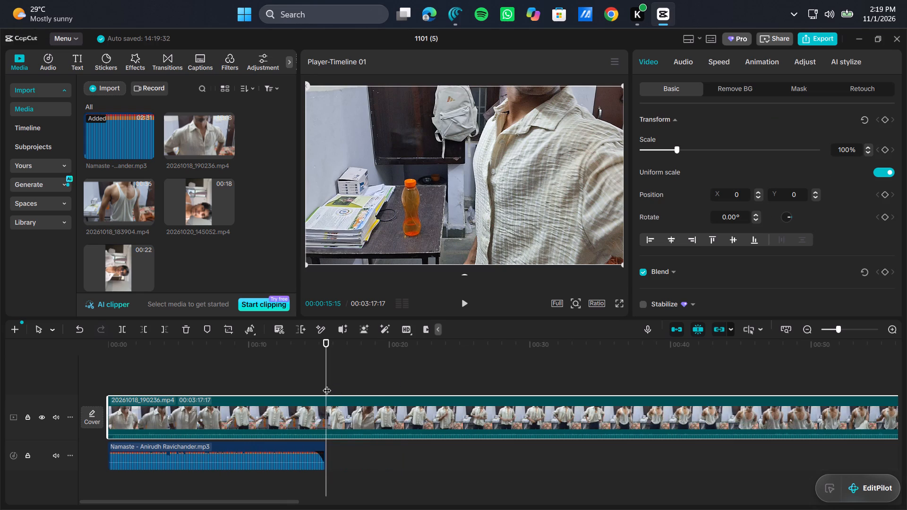
drag(327, 384, 363, 380)
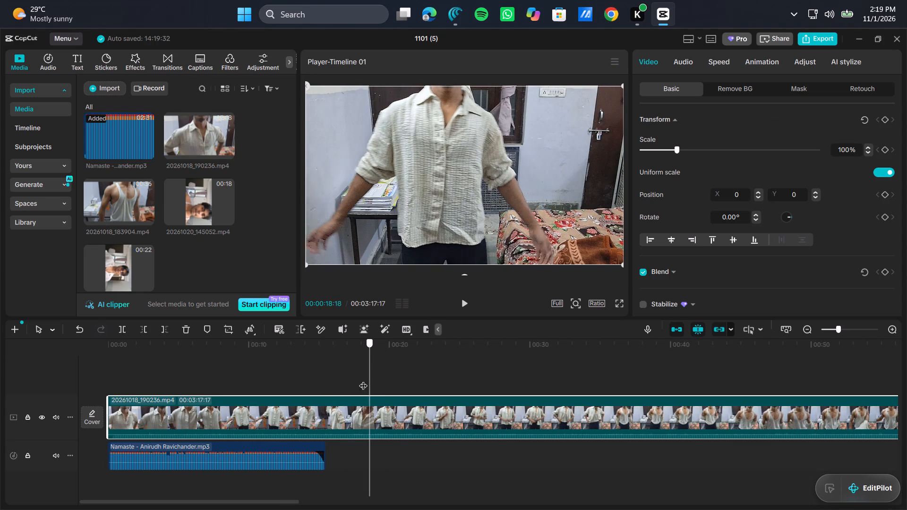
drag(363, 380, 359, 380)
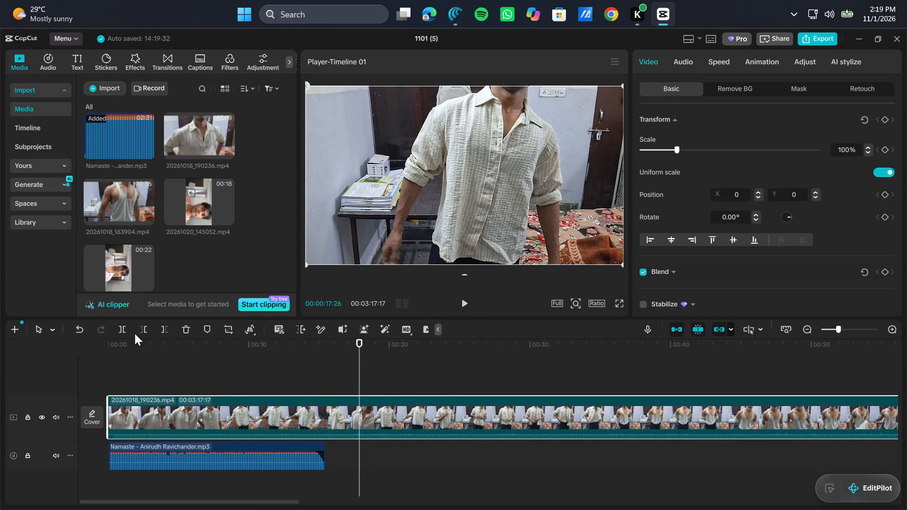
click(146, 328)
Set the project's aspect ratio to 1:1.
click(595, 305)
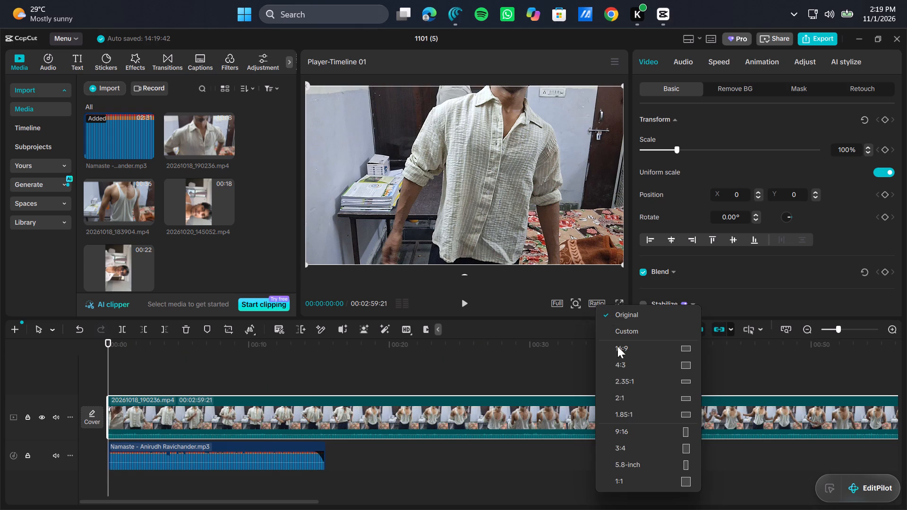
click(647, 476)
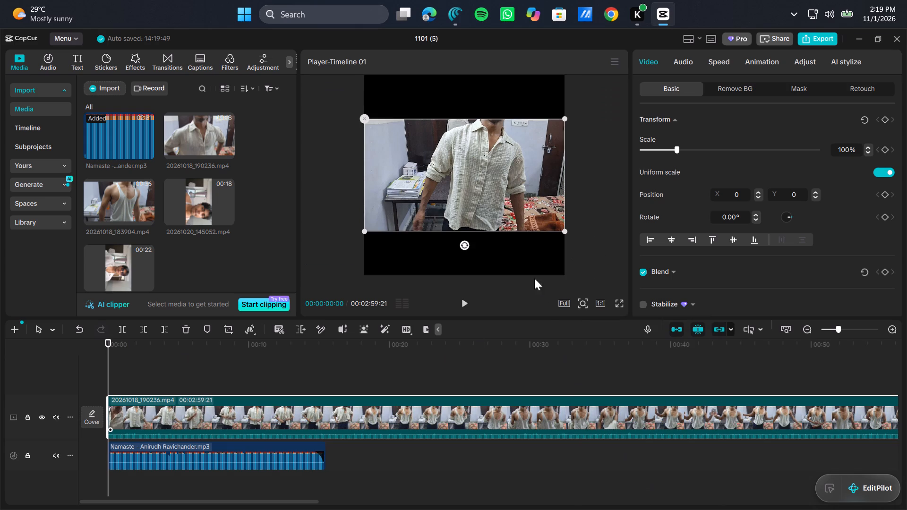
Enlarge the 20261018_190236 clip to 178% to fill the square frame and shift it horizontally to X position -125.
drag(365, 231, 335, 272)
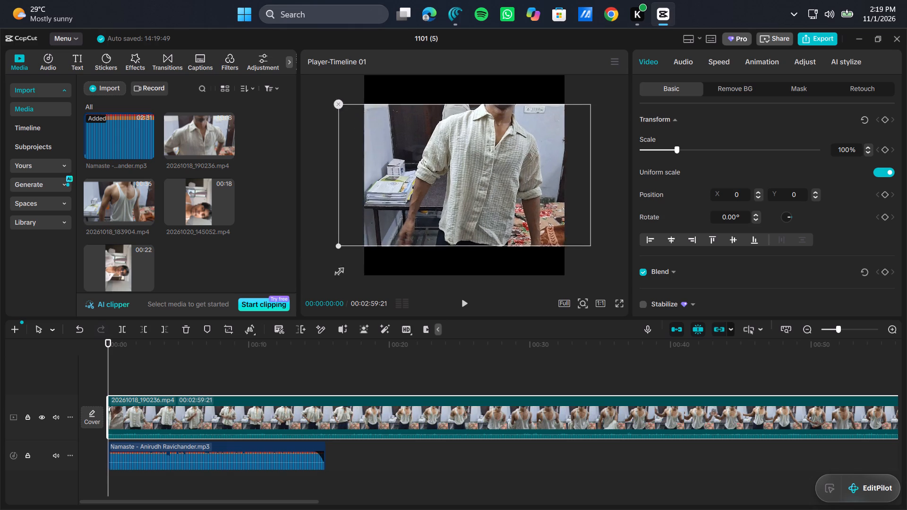
drag(335, 272, 283, 343)
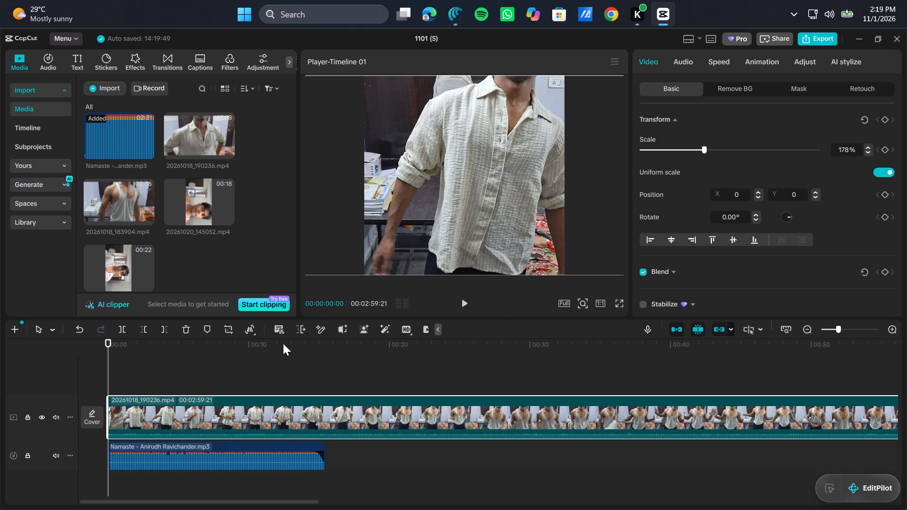
drag(514, 176, 505, 177)
click(505, 177)
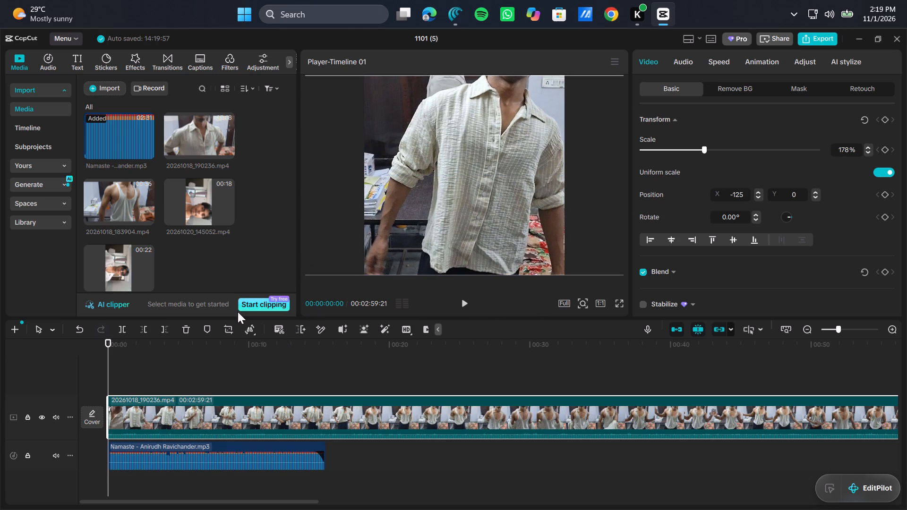
Automatically mark the beats on the Namaste audio clip, trying Beats 1 and settling on the denser Beats 2 markers.
ctrl+scroll(237, 371, up, 13)
scroll(244, 374, right, 5)
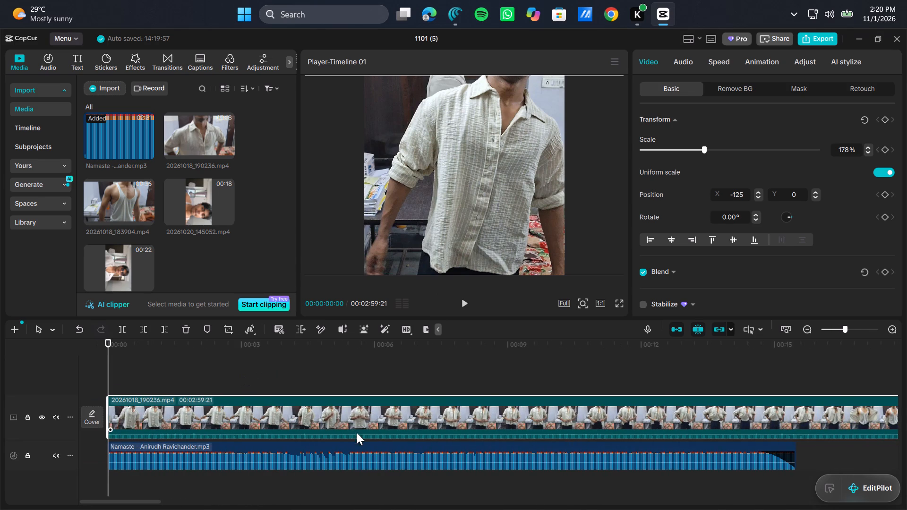
click(384, 450)
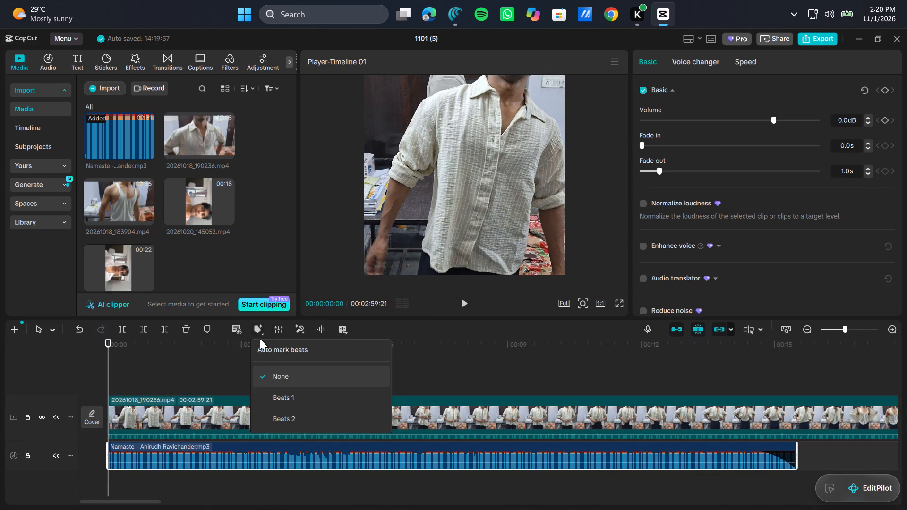
click(307, 420)
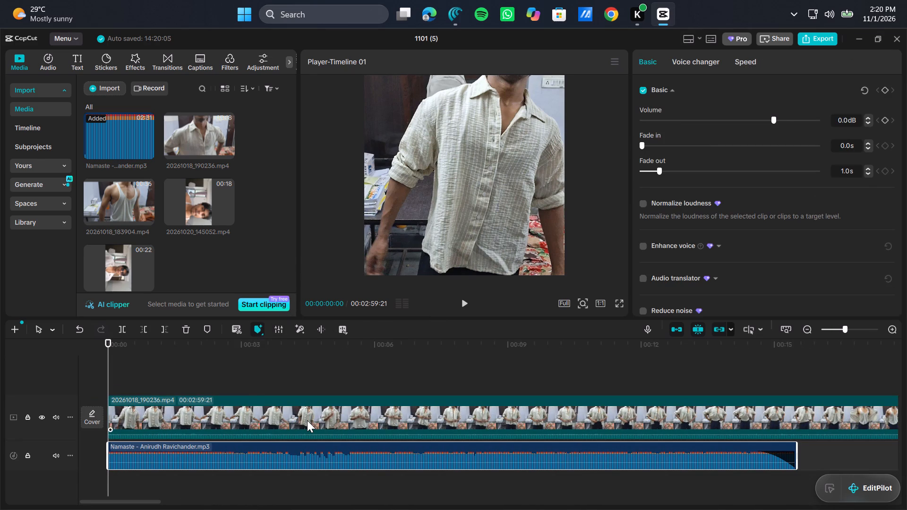
click(261, 323)
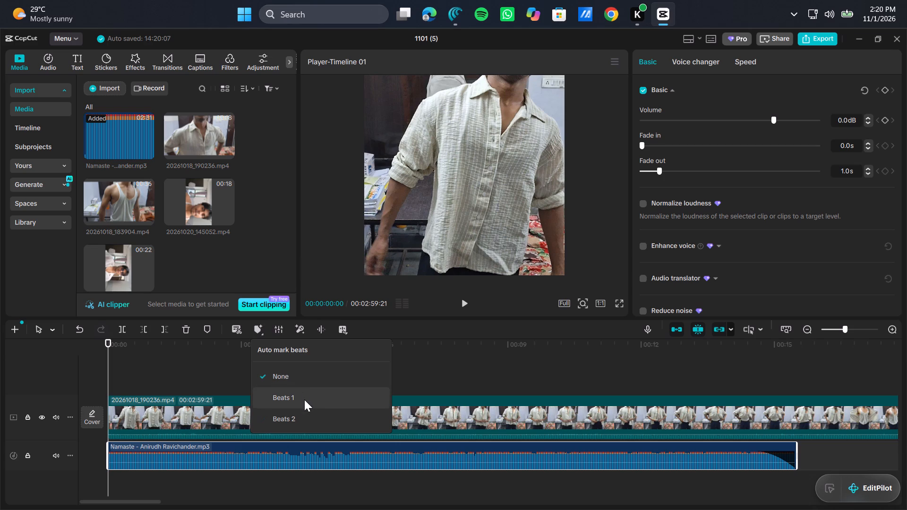
click(305, 403)
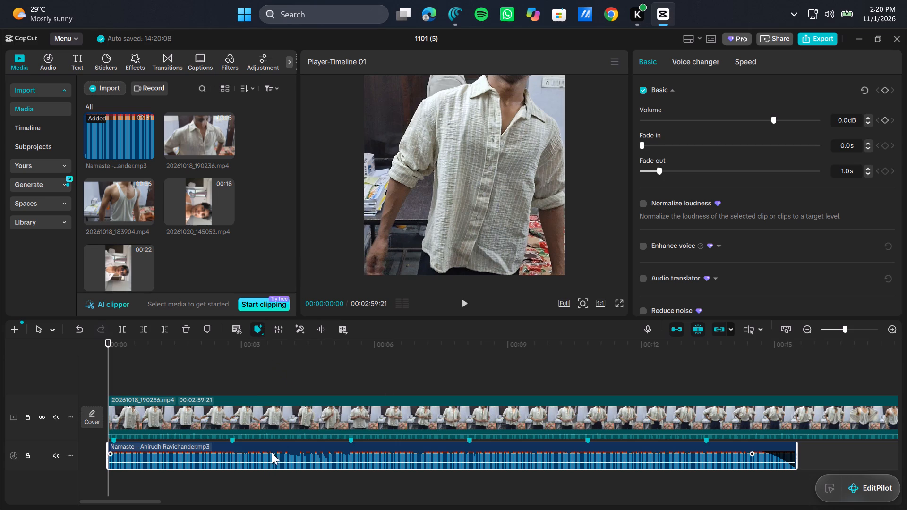
click(259, 330)
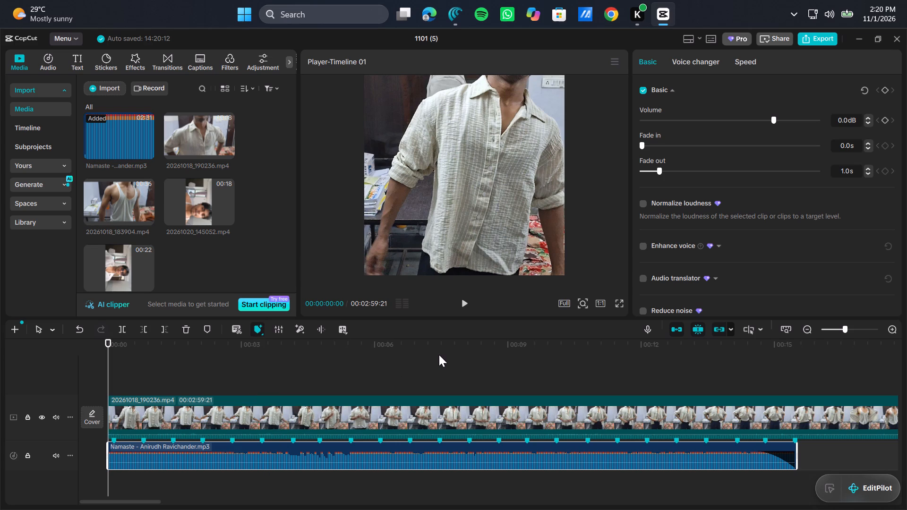
Play the timeline from the start to check the video clip against the song's beat markers.
click(462, 303)
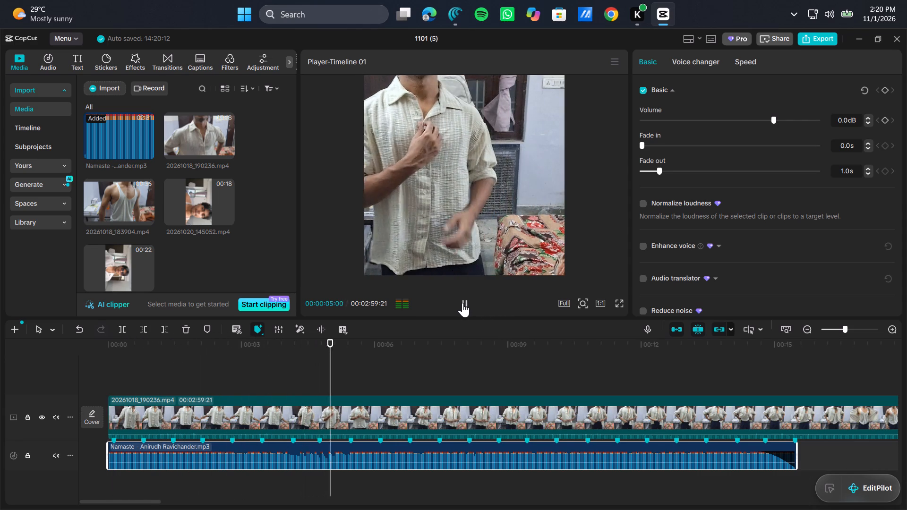
click(462, 303)
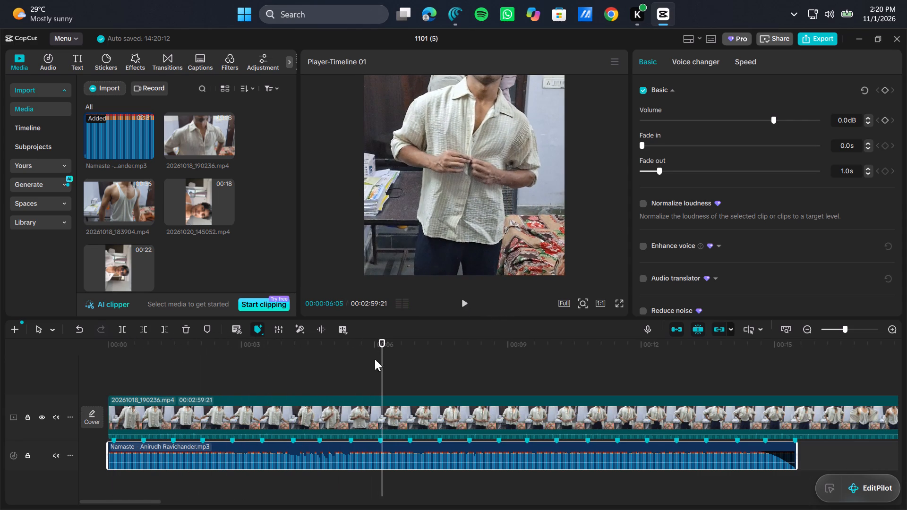
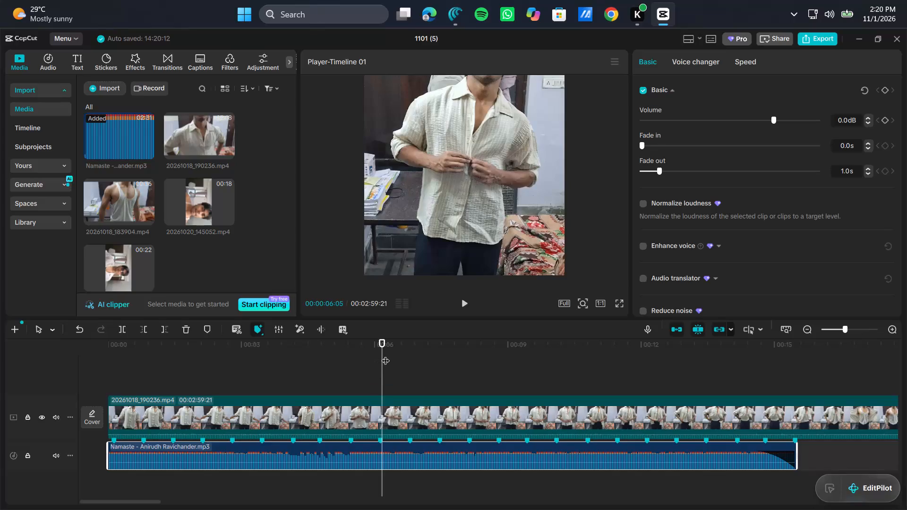
Examine the 20261018_190236 clip along its full length for the section that fits the song's beat markers.
drag(385, 355, 351, 371)
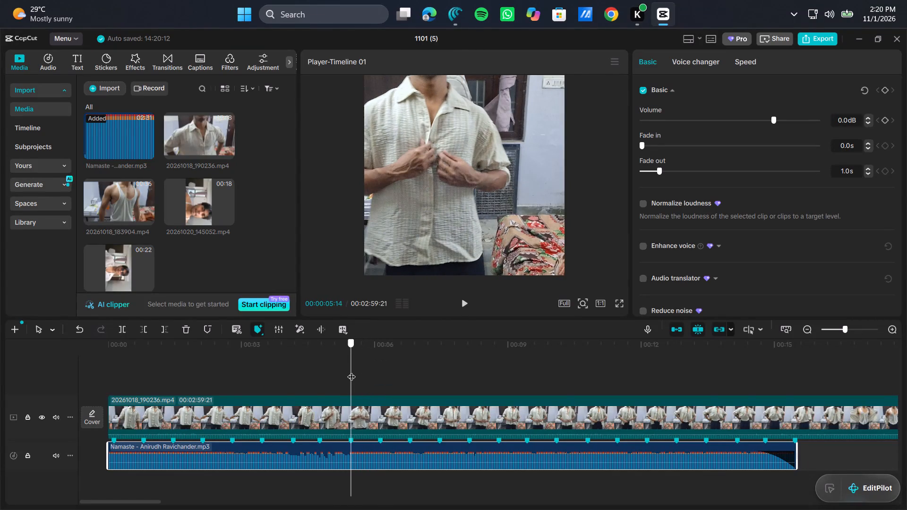
drag(351, 371, 352, 372)
drag(352, 372, 157, 382)
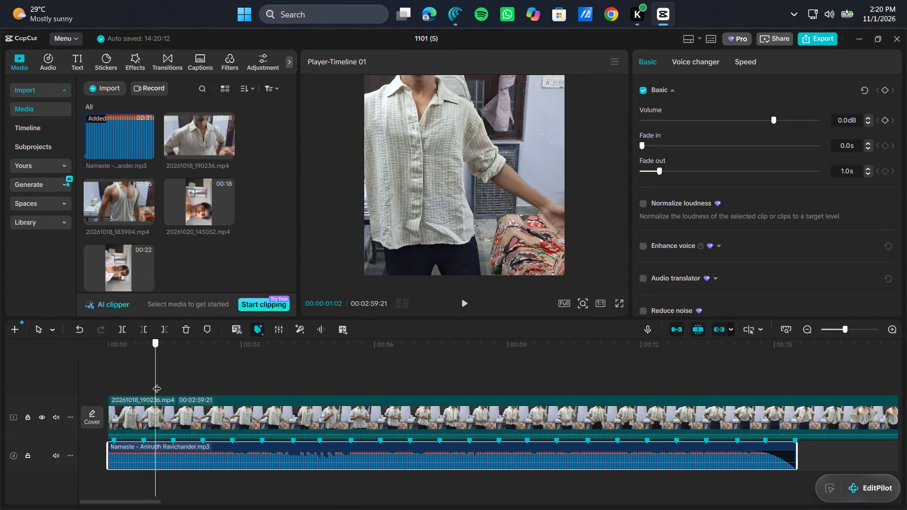
drag(157, 382, 143, 405)
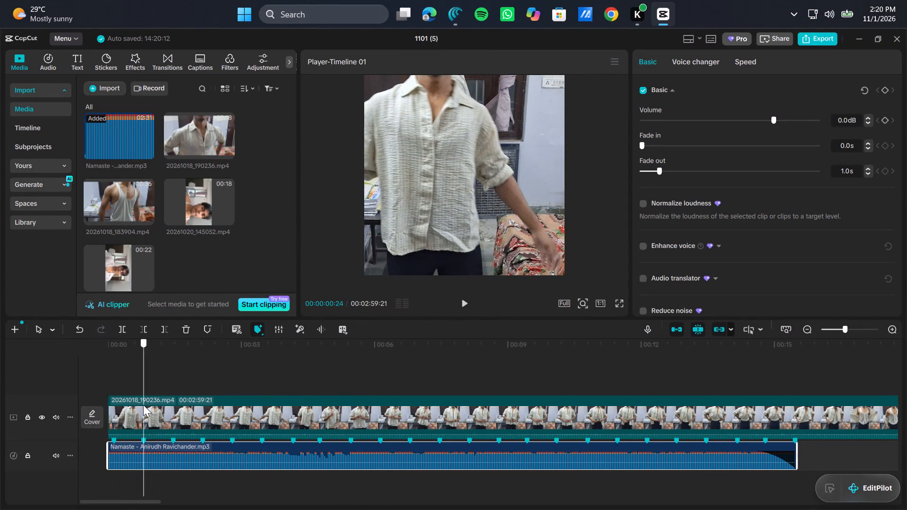
drag(143, 405, 206, 407)
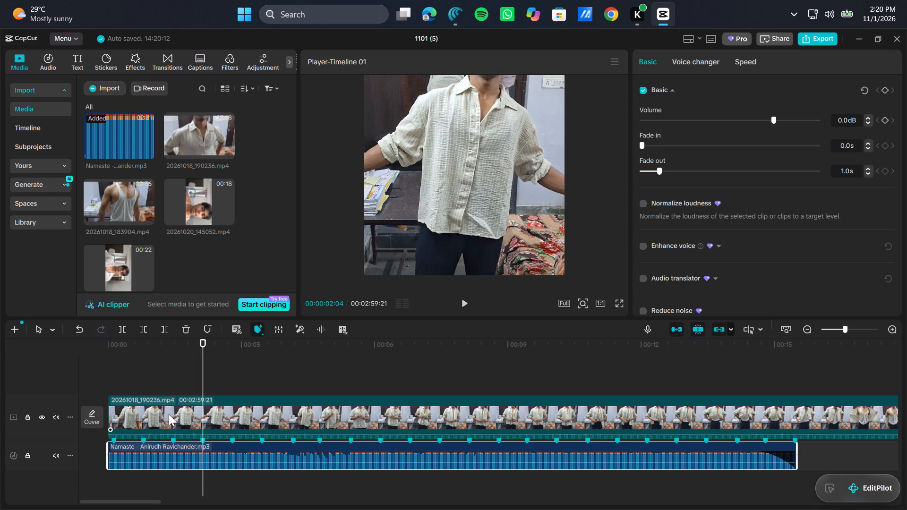
scroll(345, 389, left, 5)
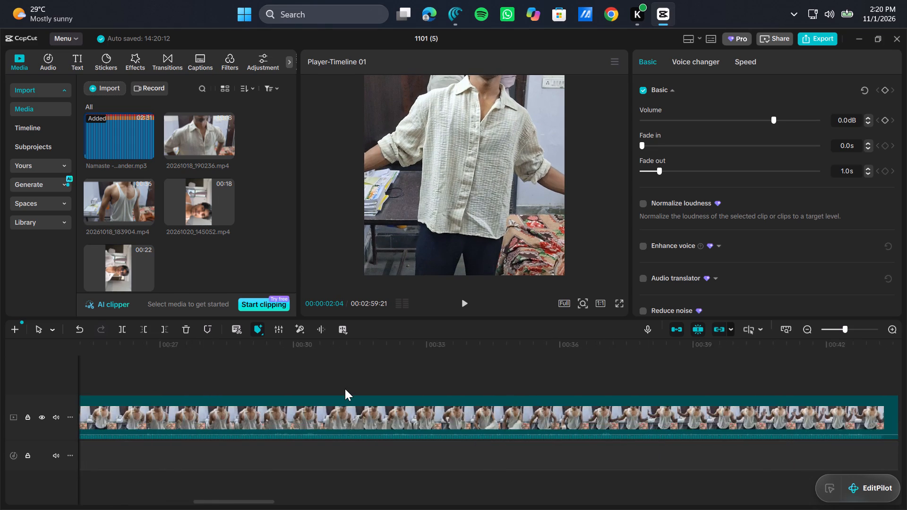
scroll(345, 389, left, 5)
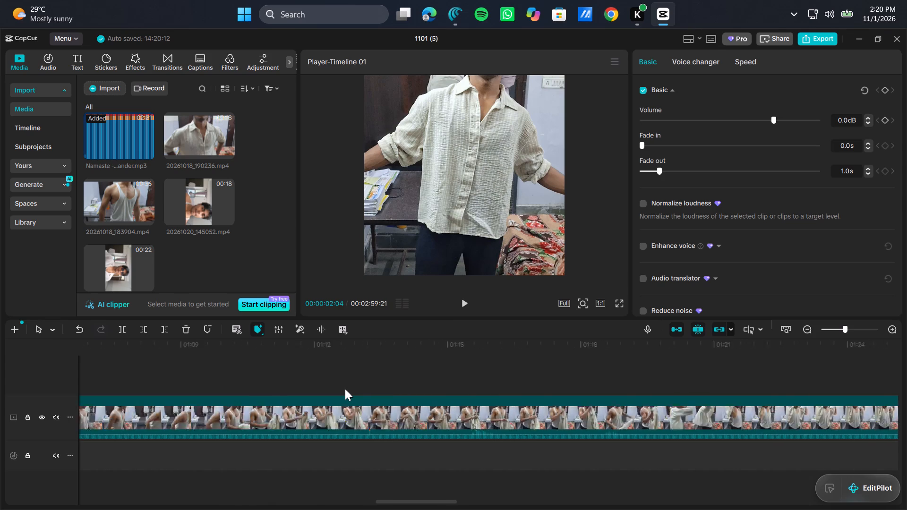
scroll(345, 389, left, 4)
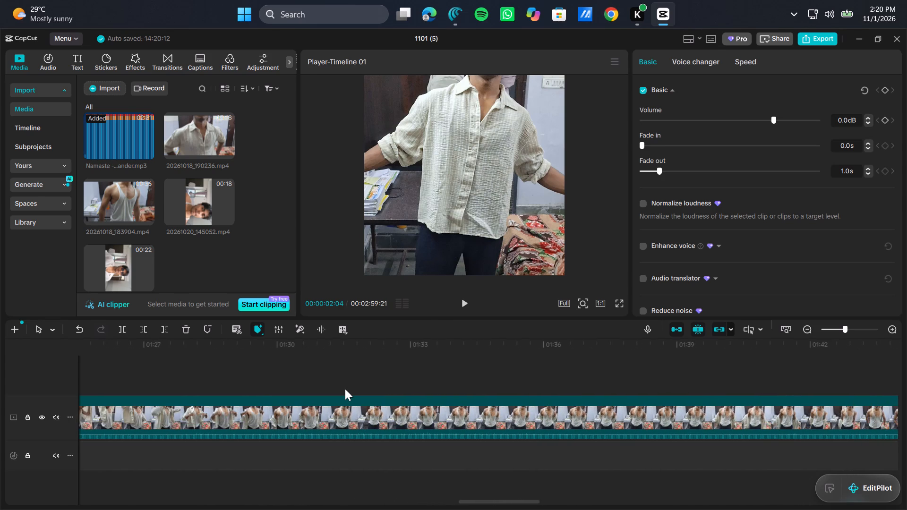
scroll(345, 389, left, 7)
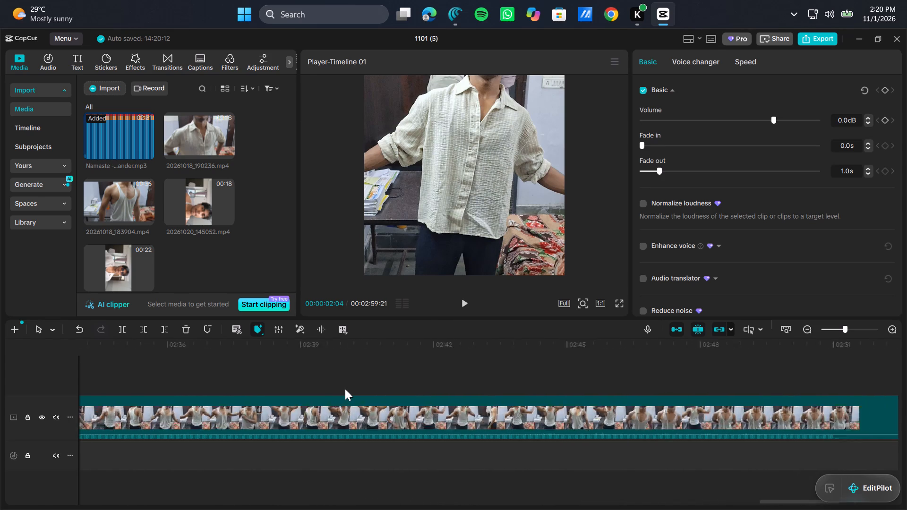
scroll(345, 389, left, 1)
scroll(345, 389, right, 20)
scroll(345, 389, right, 20)
scroll(345, 389, right, 20)
scroll(345, 389, right, 2)
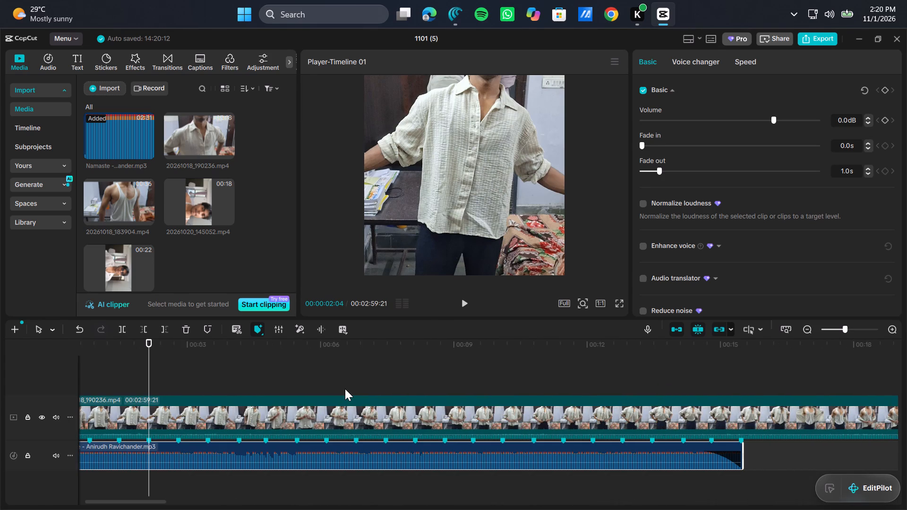
scroll(345, 389, right, 6)
Trim away the beginning of the 20261018_190236 clip up to 00:00:04:01.
drag(197, 387, 222, 390)
click(305, 381)
drag(305, 381, 288, 383)
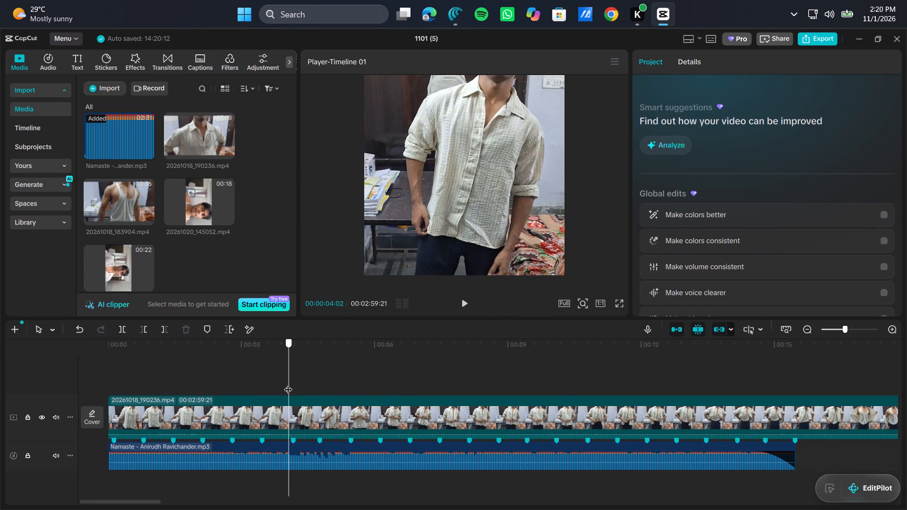
drag(288, 383, 288, 386)
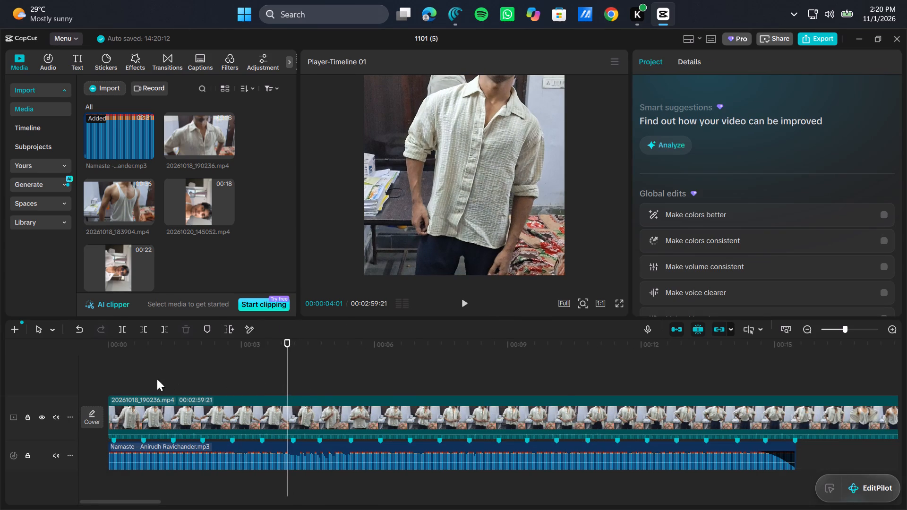
click(188, 415)
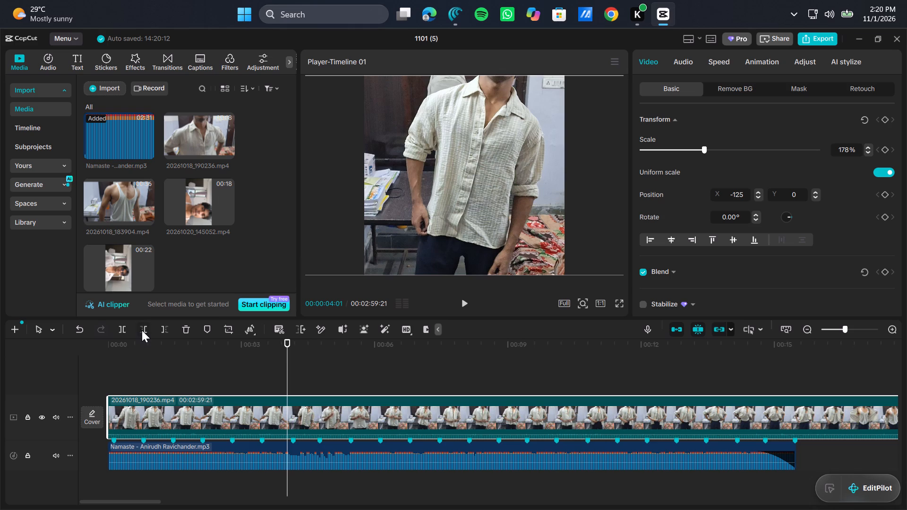
click(144, 330)
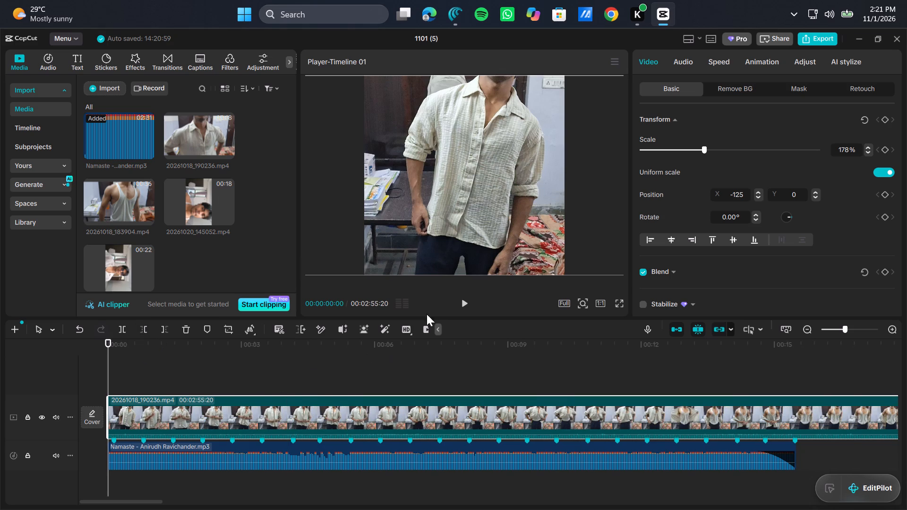
Play back the trimmed 20261018_190236 clip and cut off everything after the beat marker at 00:00:05:14.
click(462, 299)
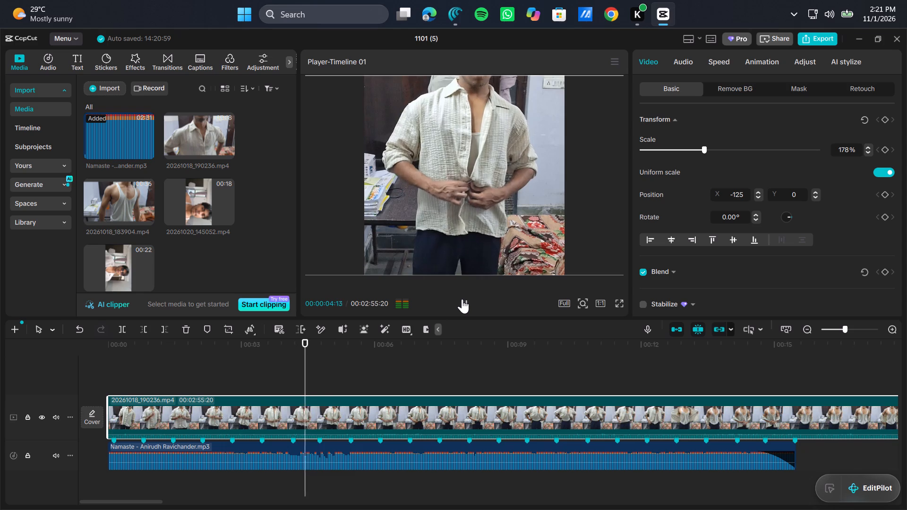
click(462, 299)
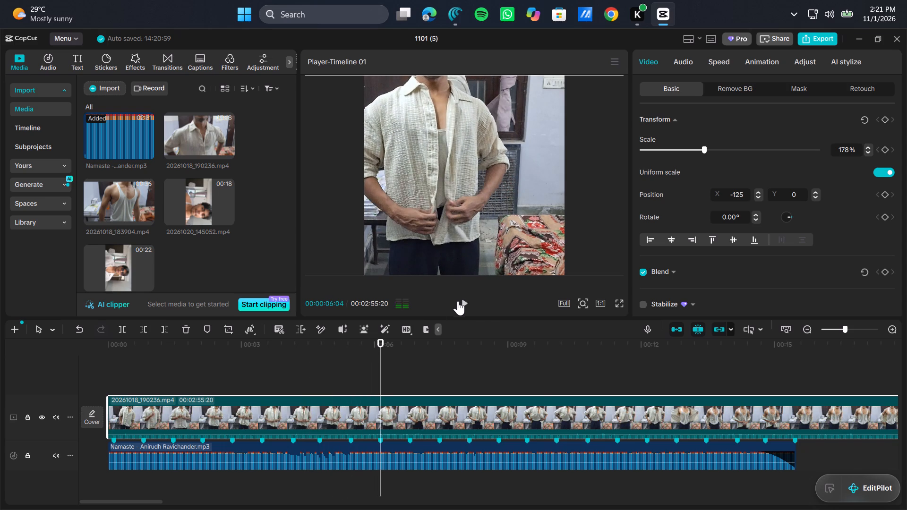
drag(381, 352, 353, 364)
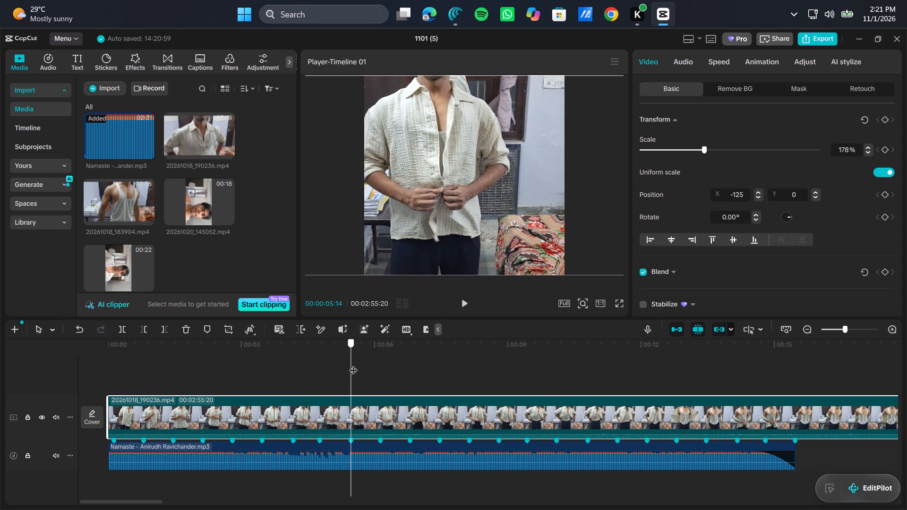
drag(353, 364, 354, 365)
click(351, 406)
click(164, 334)
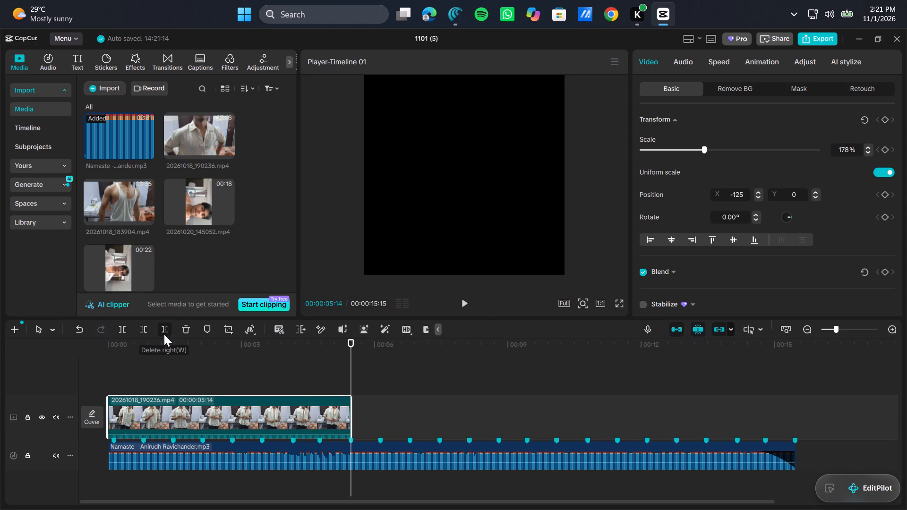
Add the 20261018_183904 clip directly after the first clip and enlarge it to 178% to fill the square frame.
click(147, 214)
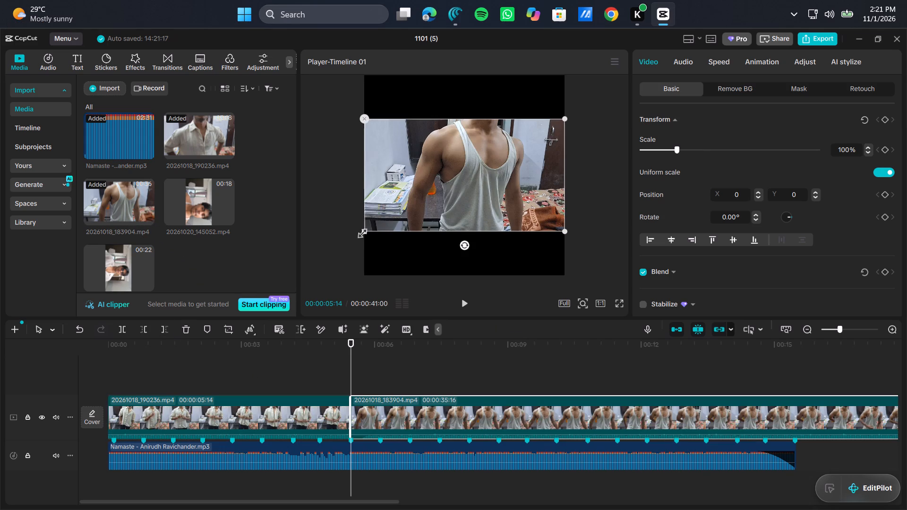
drag(362, 231, 342, 365)
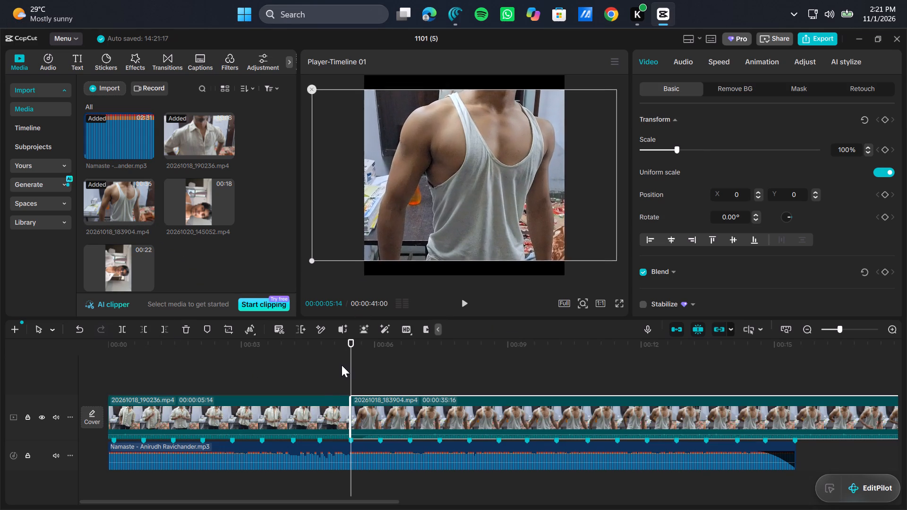
drag(342, 365, 327, 418)
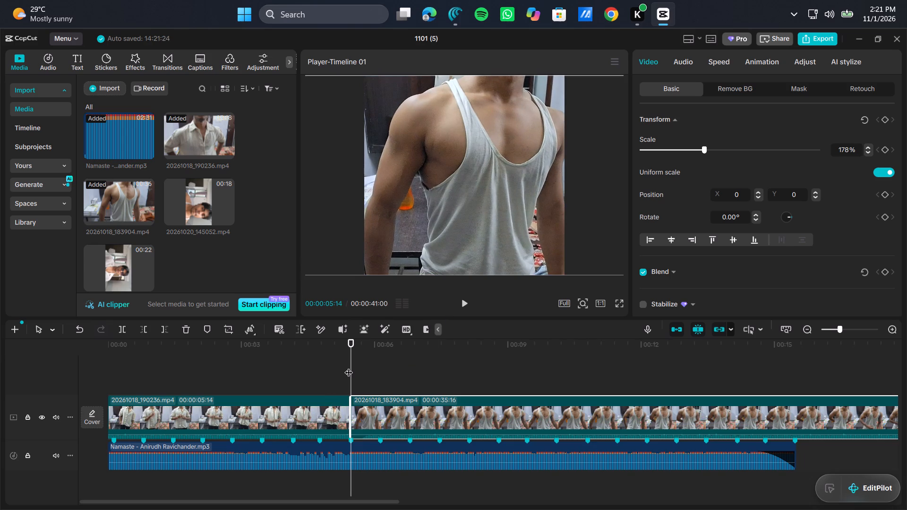
Review the cut between the two clips and look through the Classic transitions.
drag(349, 366, 15, 451)
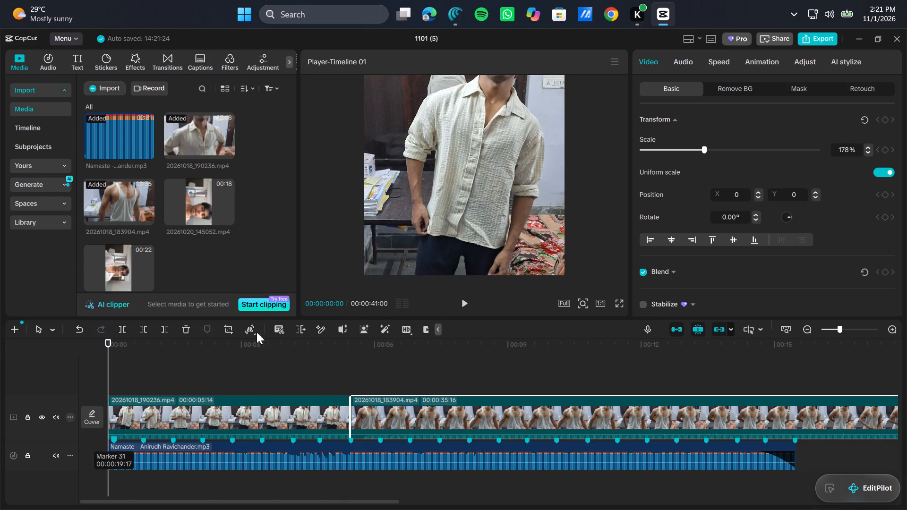
click(338, 363)
drag(338, 363, 353, 358)
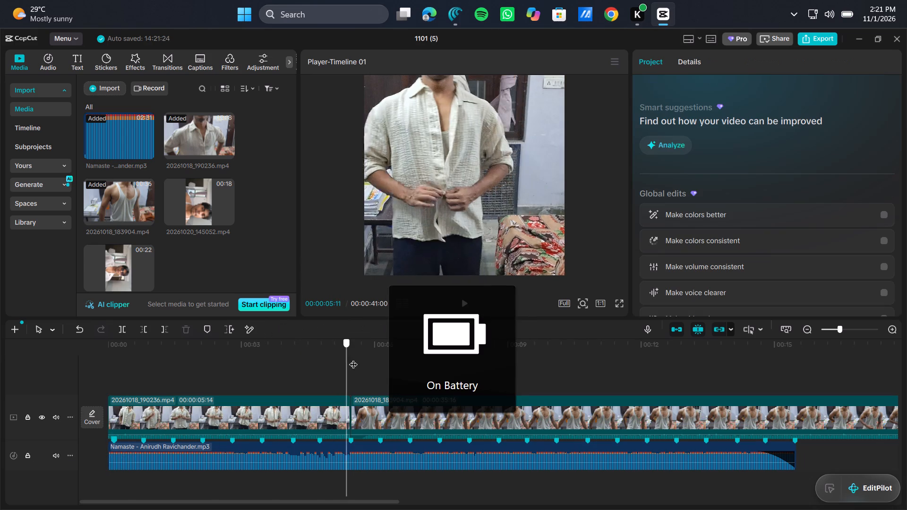
drag(353, 358, 351, 362)
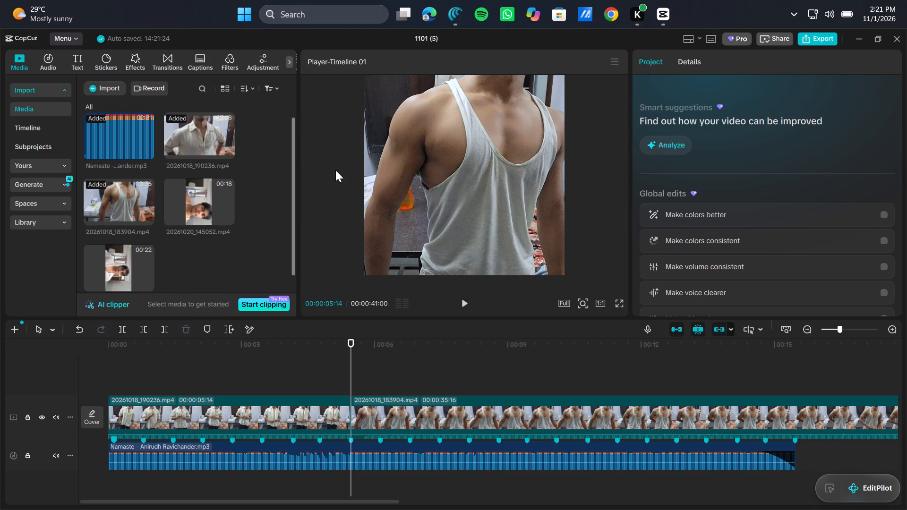
click(99, 59)
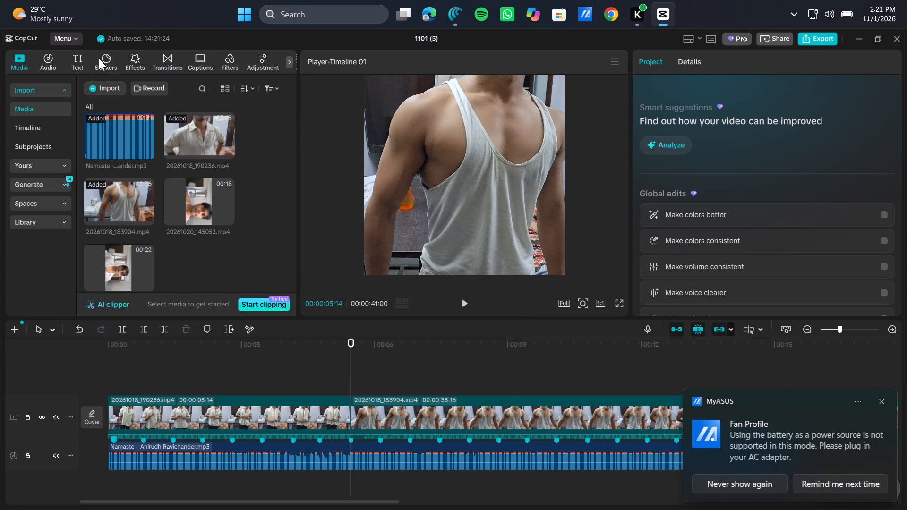
click(169, 63)
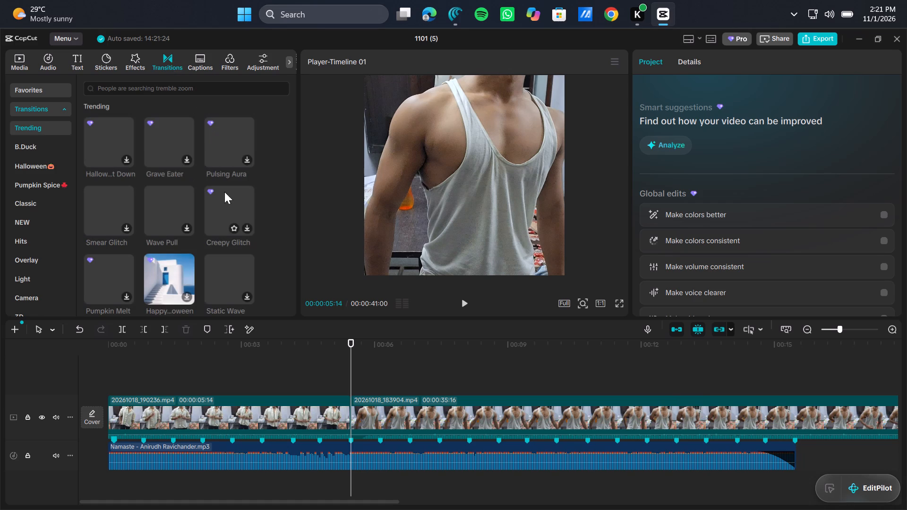
click(31, 209)
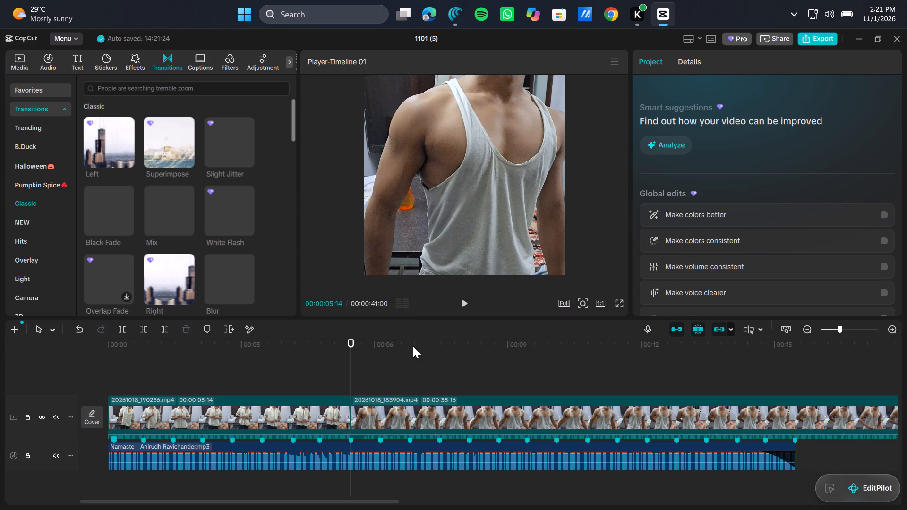
Enable Auto adjust on the 20261018_183904 clip, toggling it off and on to compare the look.
click(428, 406)
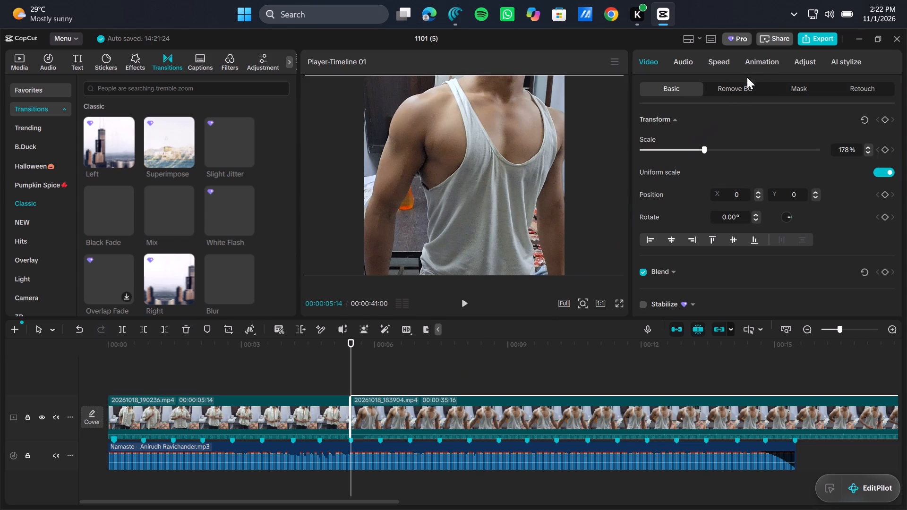
click(798, 63)
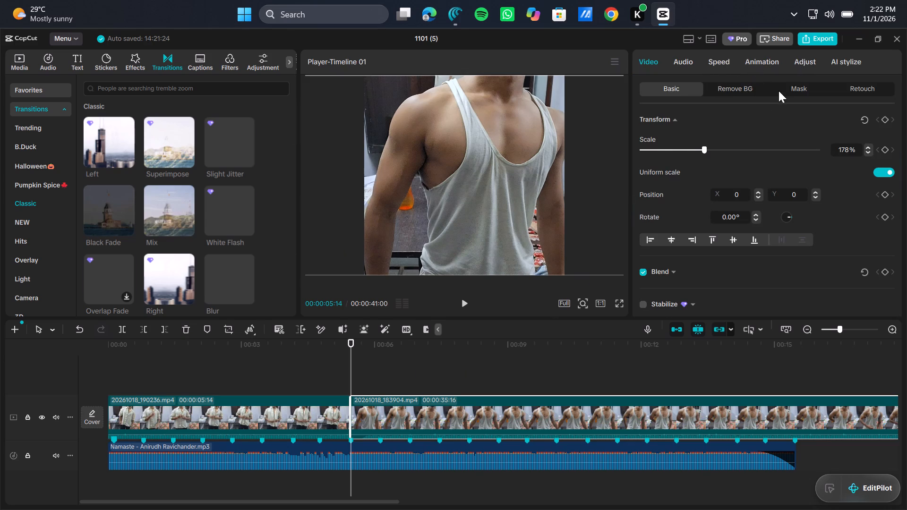
click(643, 118)
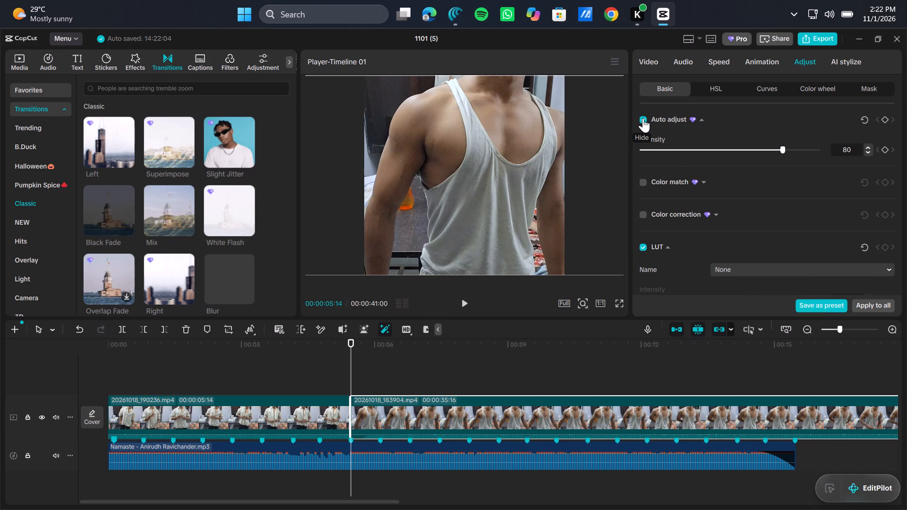
click(643, 118)
click(643, 118)
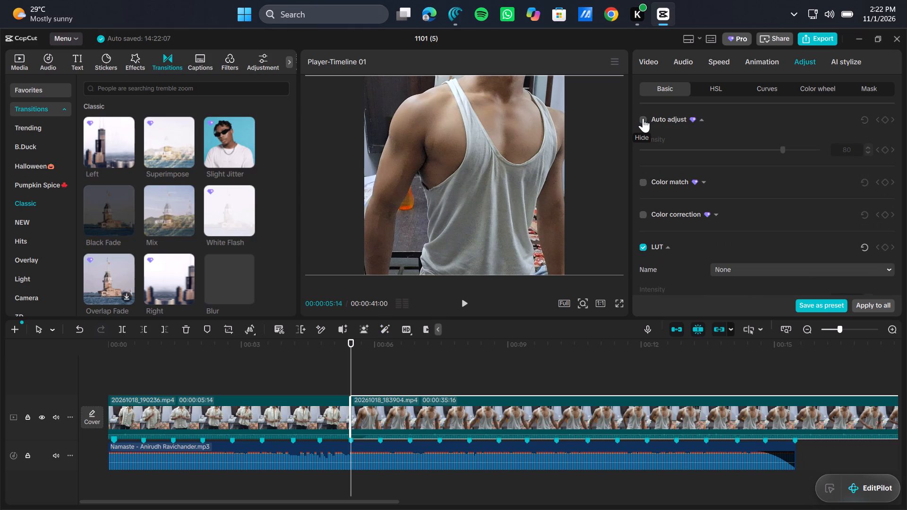
Apply Color match to the 20261018_183904 clip, using its opening frame as the color reference.
click(643, 182)
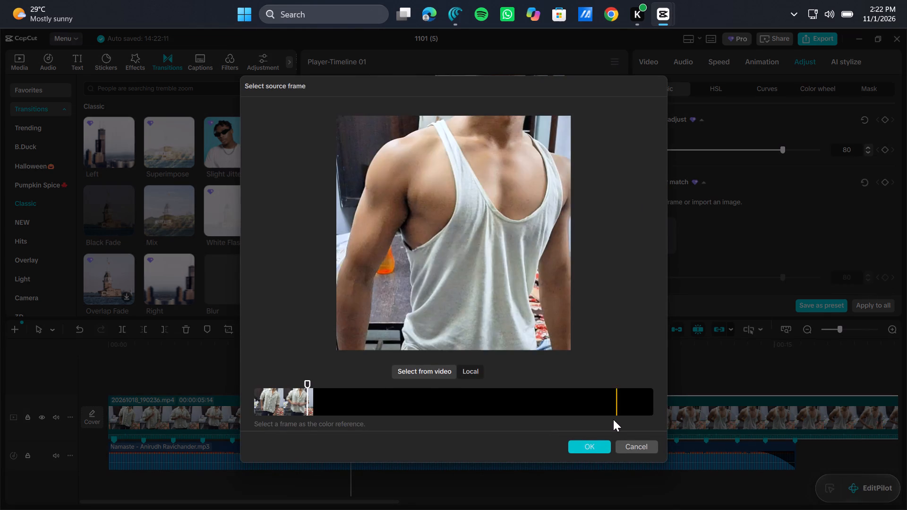
click(585, 446)
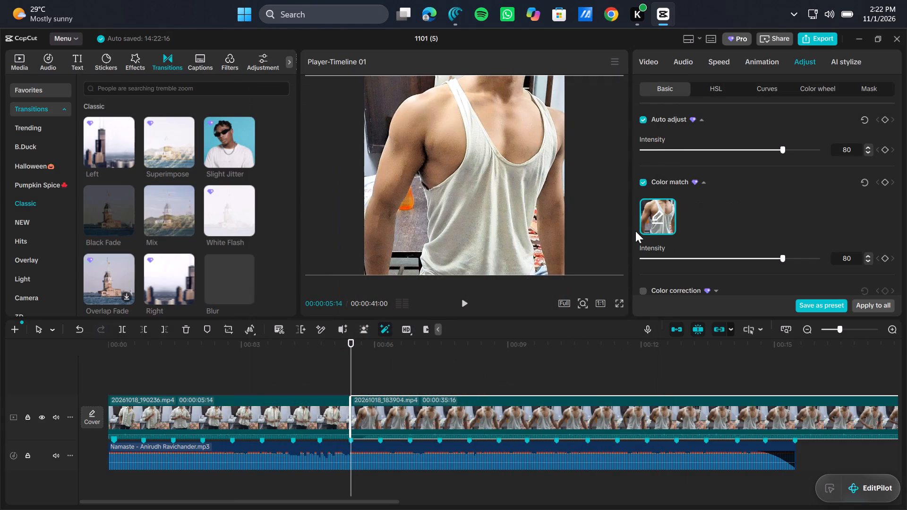
scroll(649, 193, down, 1)
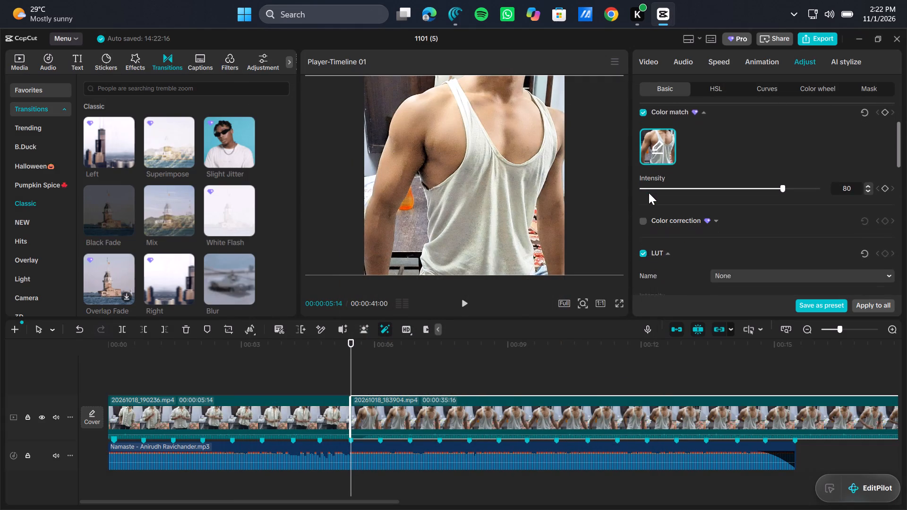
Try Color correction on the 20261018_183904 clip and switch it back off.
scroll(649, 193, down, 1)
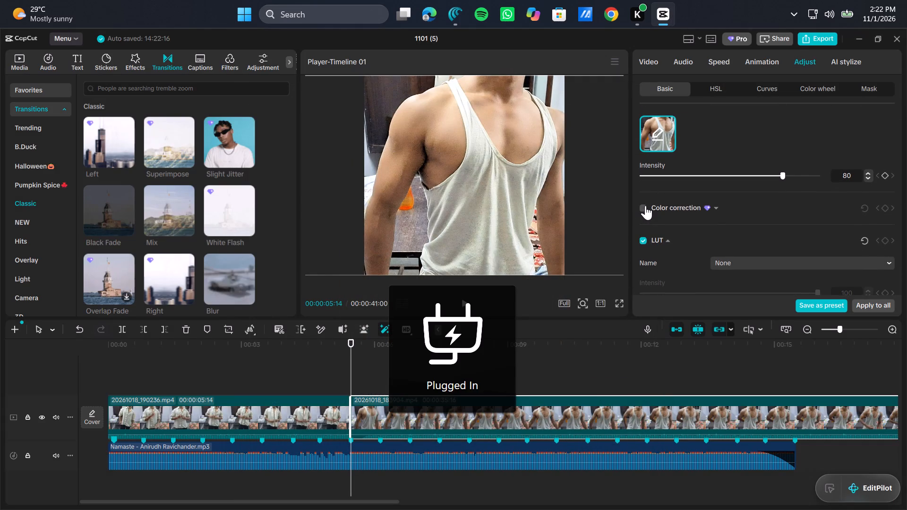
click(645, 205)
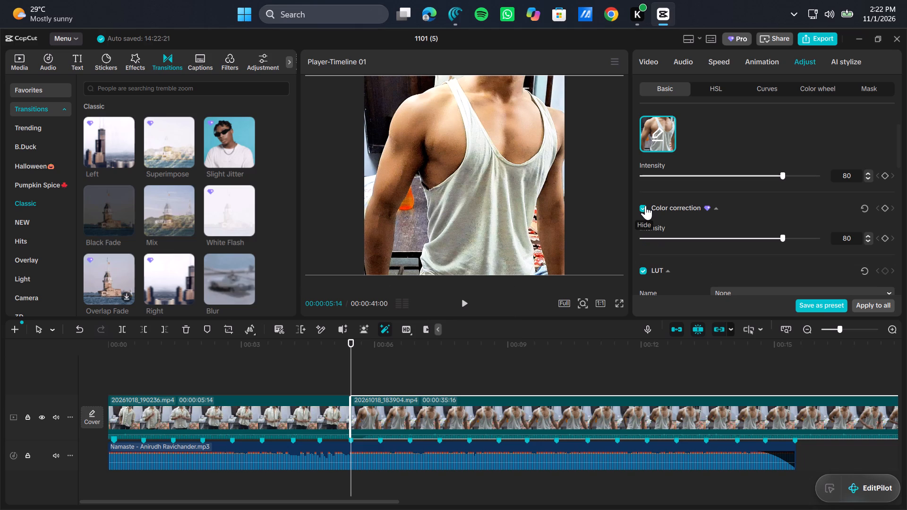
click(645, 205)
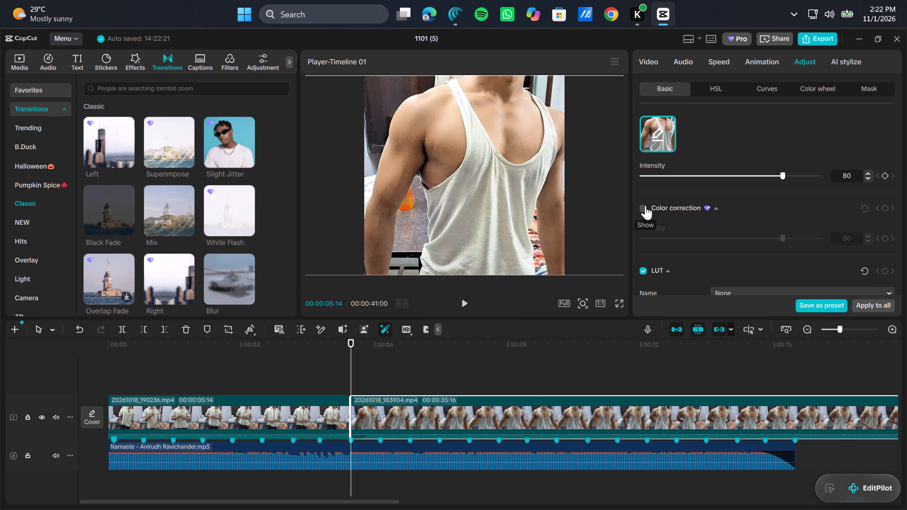
Set the 20261018_183904 clip's Auto adjust intensity to 31 and its Color match intensity to 42.
scroll(660, 195, up, 2)
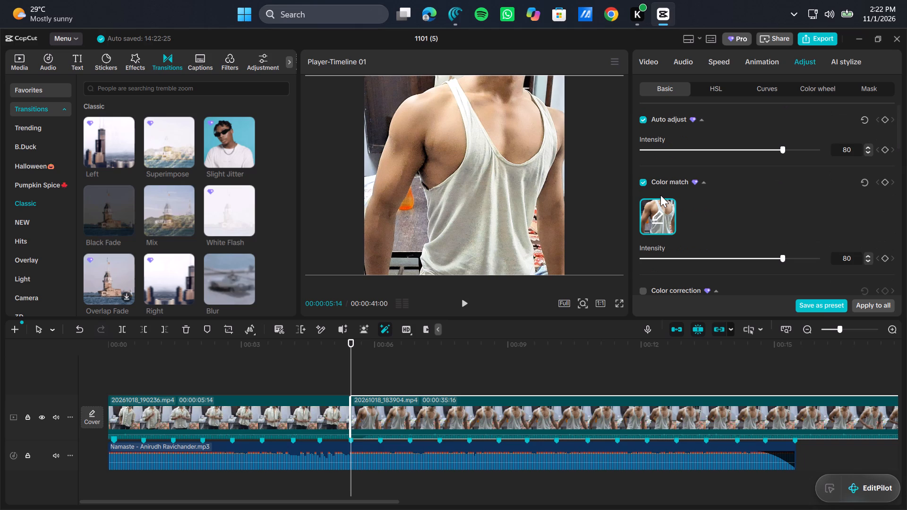
click(696, 145)
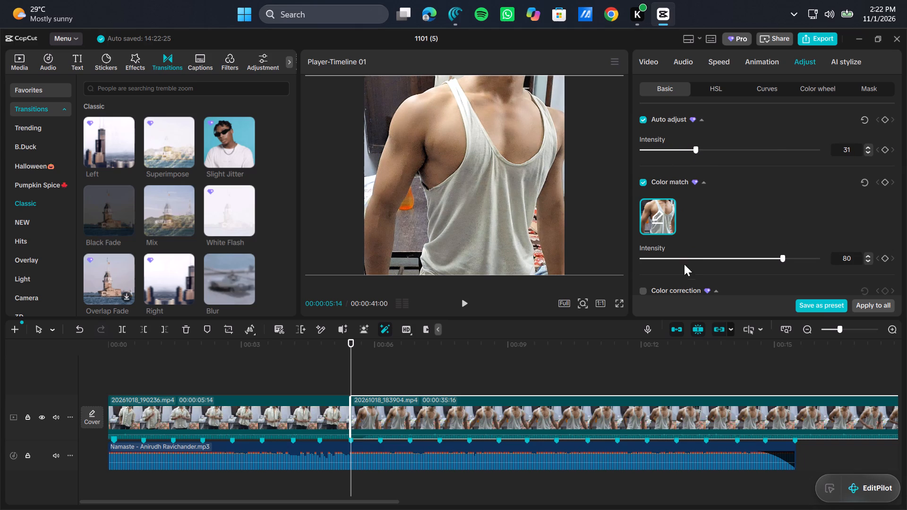
click(689, 258)
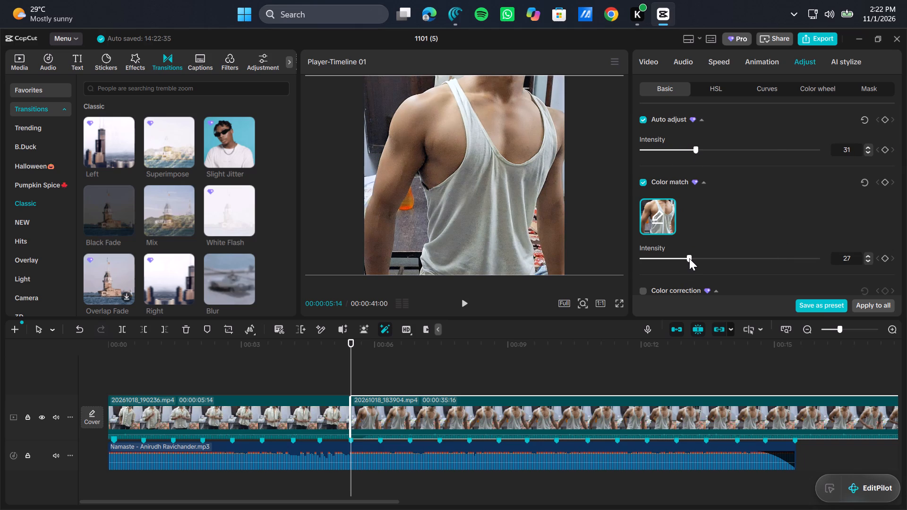
drag(689, 258, 767, 260)
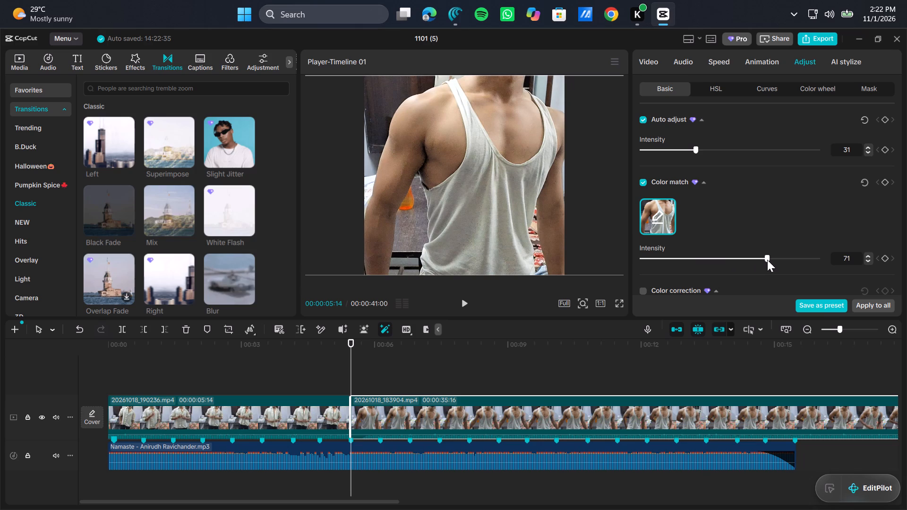
drag(767, 260, 702, 259)
drag(702, 259, 716, 256)
Set the 20261018_183904 clip's Sharpen effect to 8, trying stronger amounts along the way.
scroll(693, 229, down, 5)
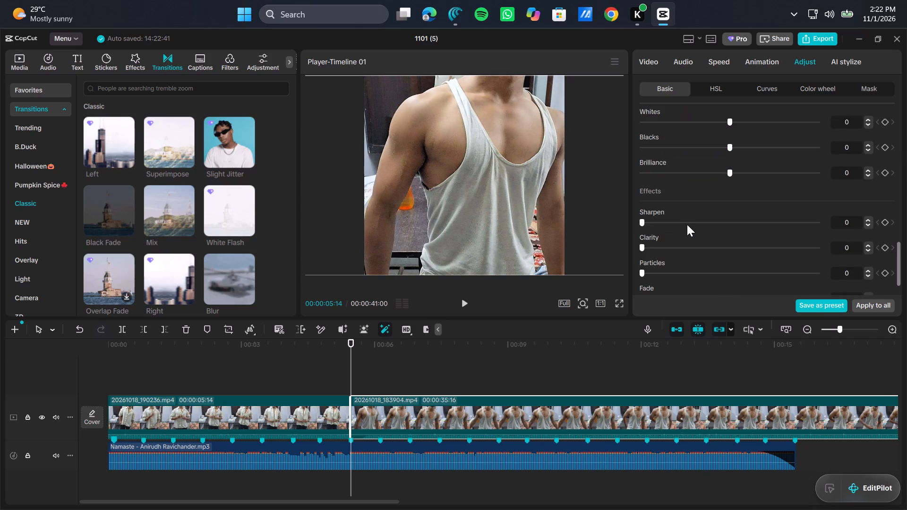
drag(655, 184, 744, 186)
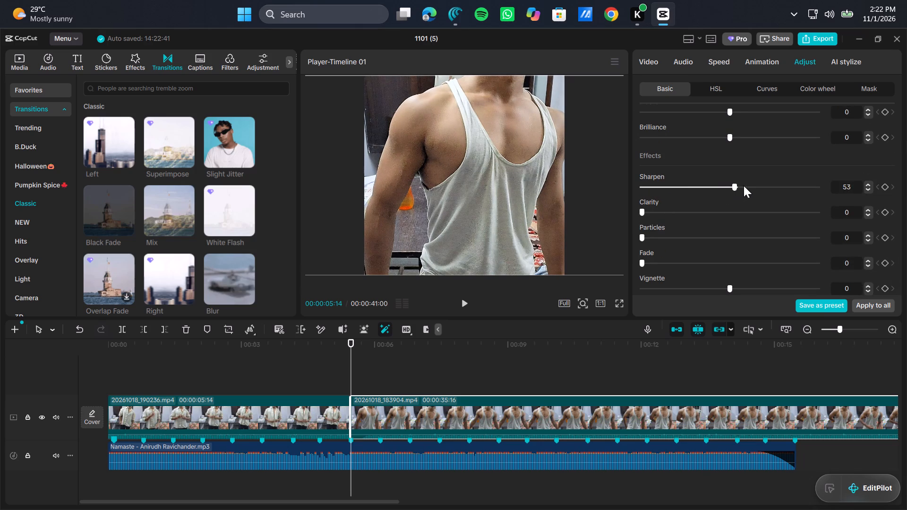
drag(744, 186, 741, 187)
drag(741, 187, 792, 173)
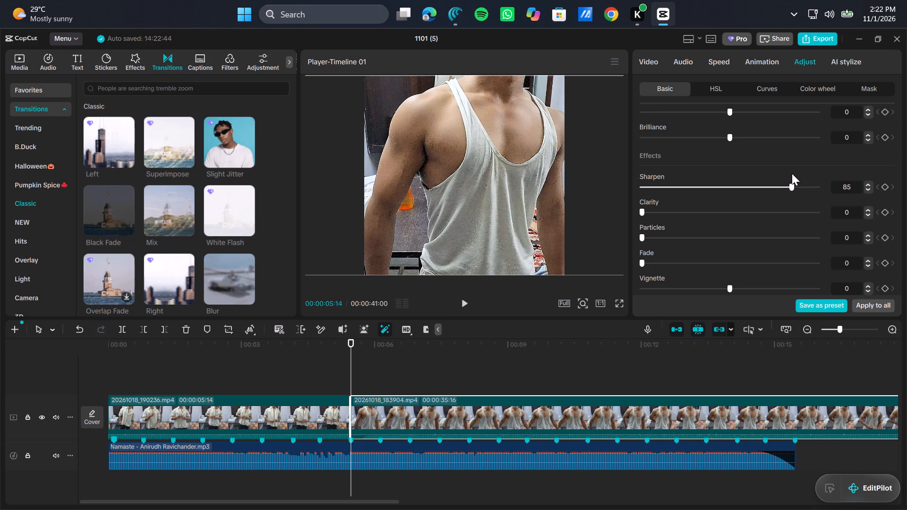
drag(792, 173, 650, 175)
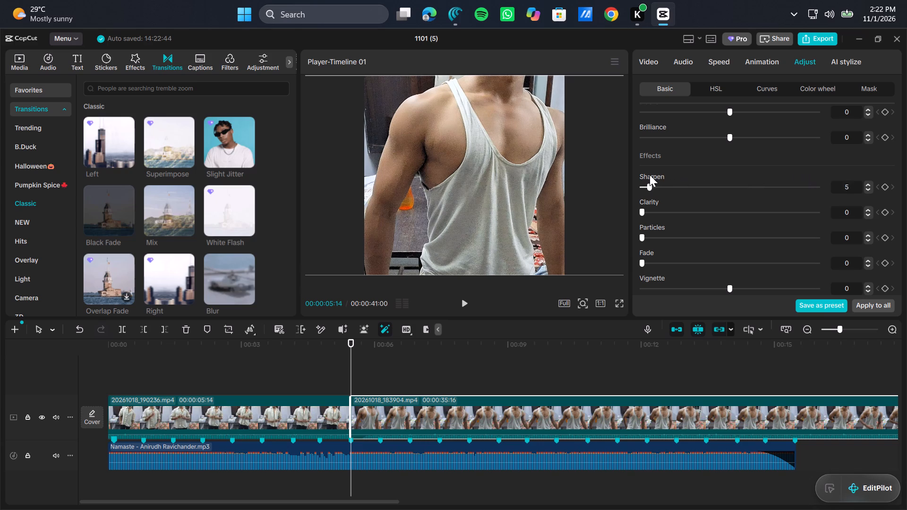
drag(650, 175, 657, 177)
Set the 20261018_183904 clip's Clarity to 33.
drag(659, 212, 709, 210)
drag(709, 210, 721, 210)
drag(721, 210, 726, 209)
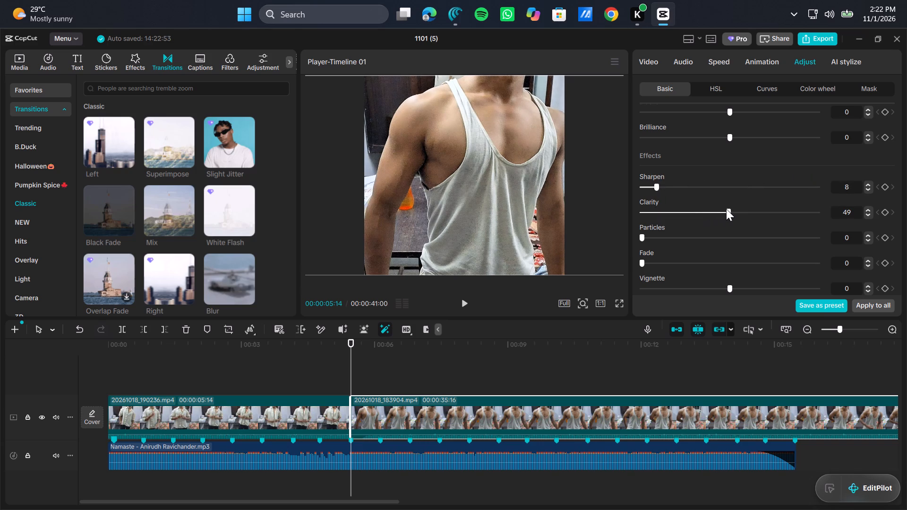
drag(726, 209, 698, 213)
scroll(655, 234, down, 3)
Preview the Black Fade, Mix and Strobe transitions and browse the rest of the Classic transitions.
double_click(119, 209)
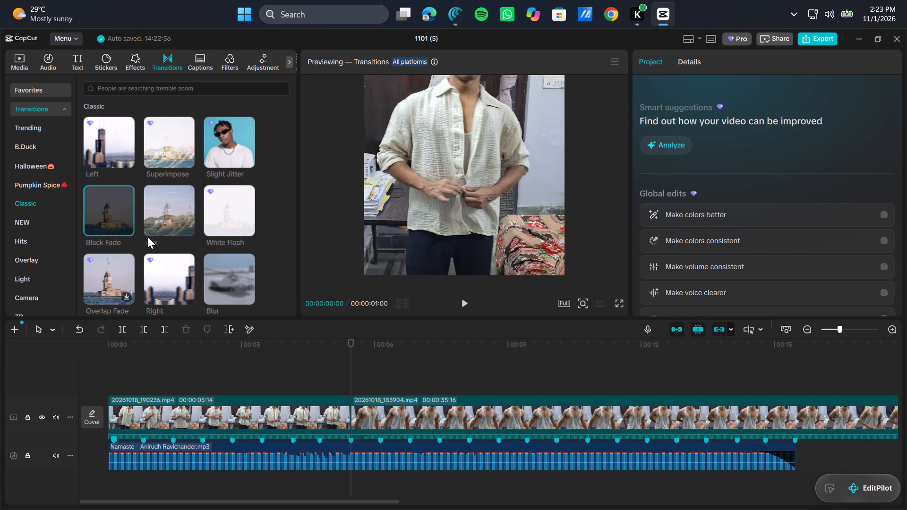
double_click(163, 221)
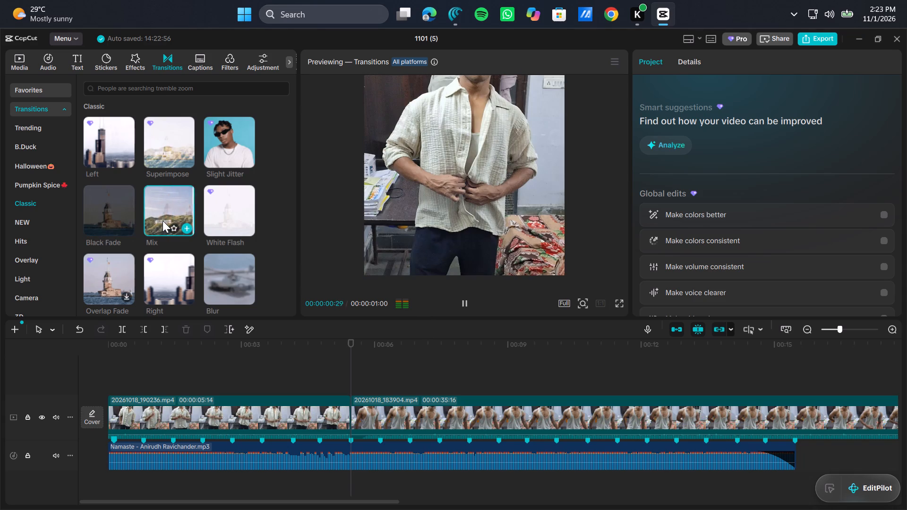
scroll(163, 221, down, 1)
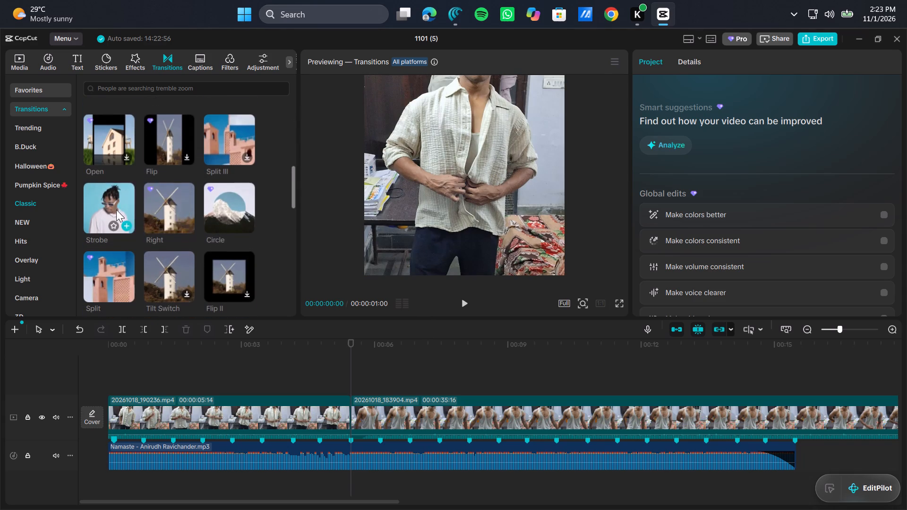
double_click(112, 207)
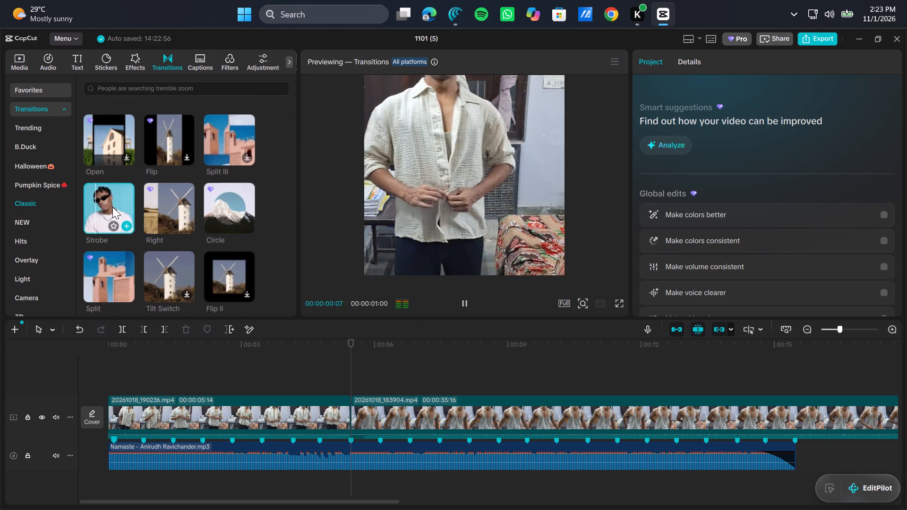
scroll(140, 235, down, 1)
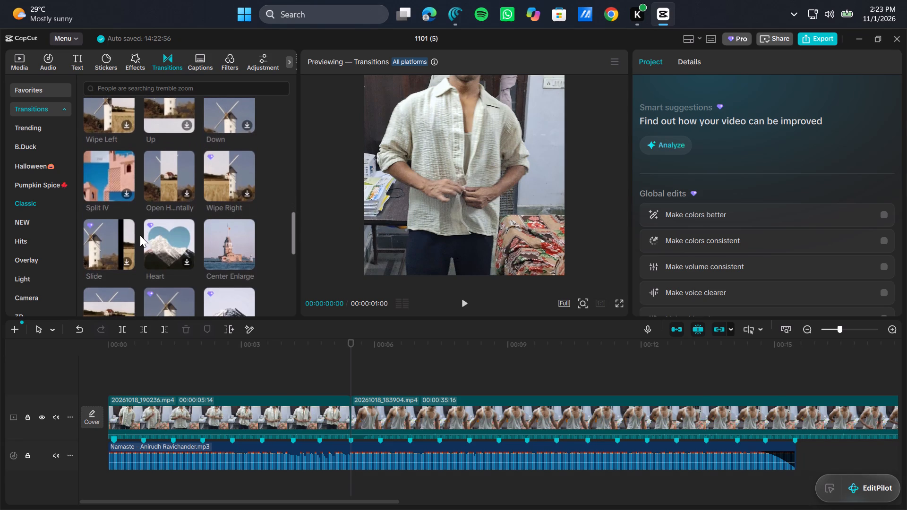
scroll(140, 235, down, 1)
scroll(166, 178, up, 6)
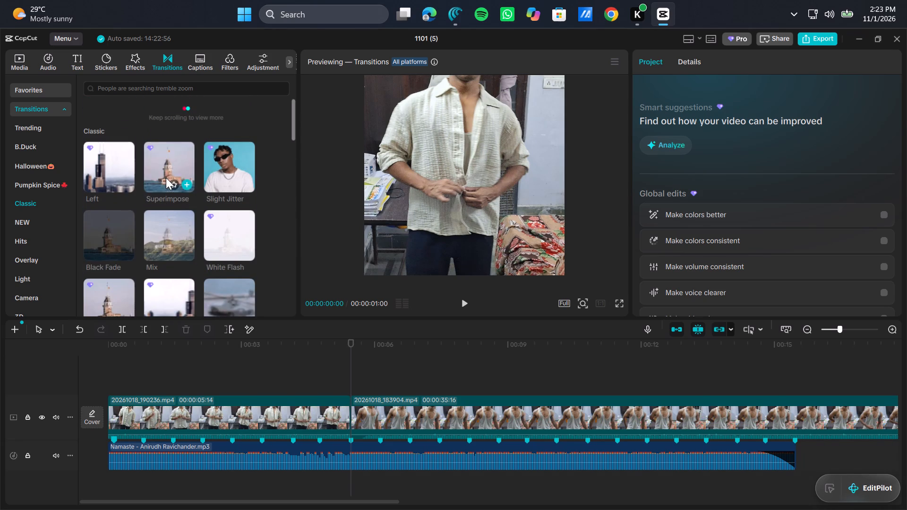
Add the Black Fade transition at the cut between the 20261018_190236 and 20261018_183904 clips.
double_click(101, 224)
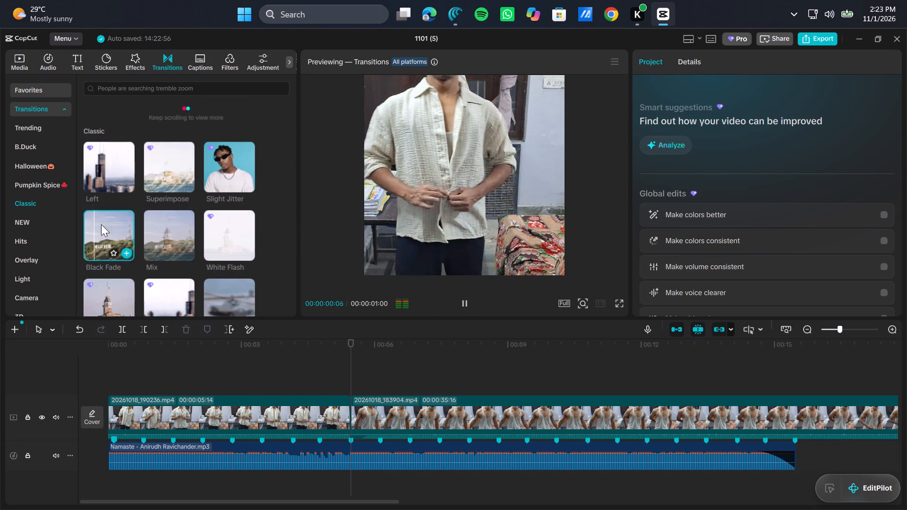
click(127, 251)
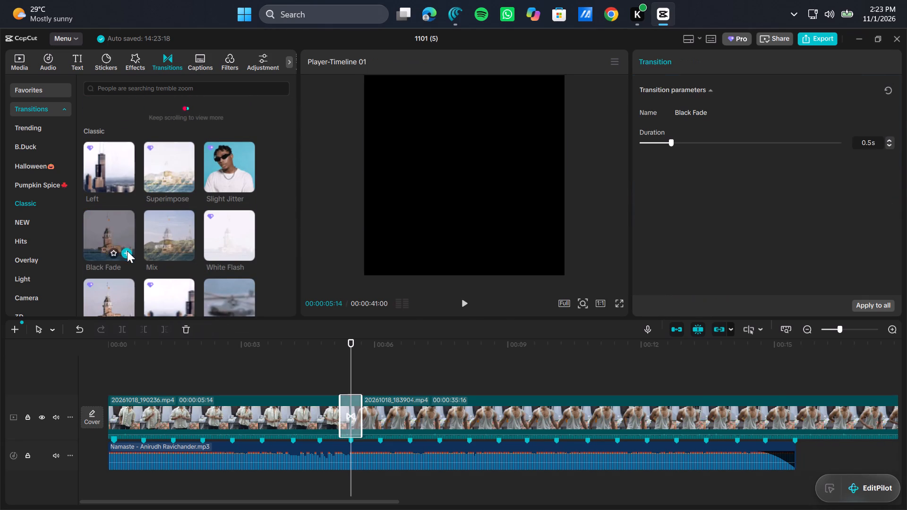
Play the video from the start twice to review the Black Fade between the two clips.
drag(350, 367, 49, 370)
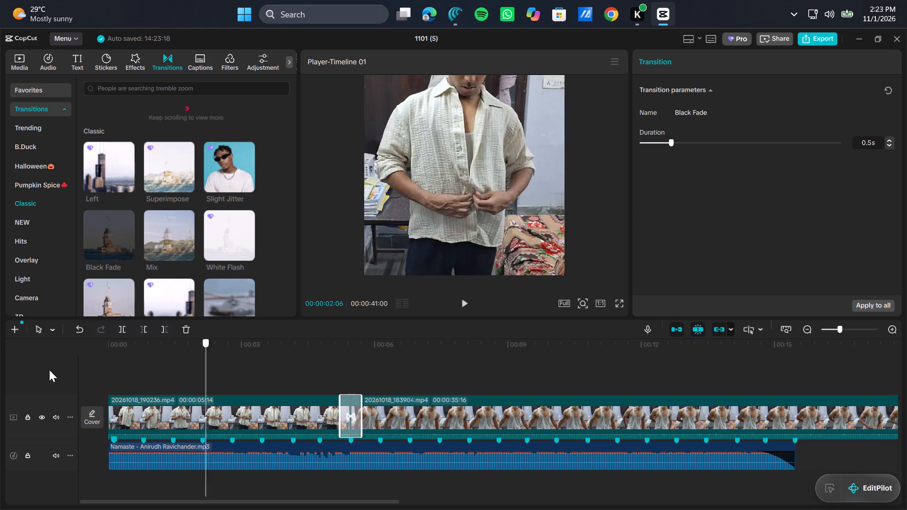
drag(49, 370, 0, 374)
click(460, 305)
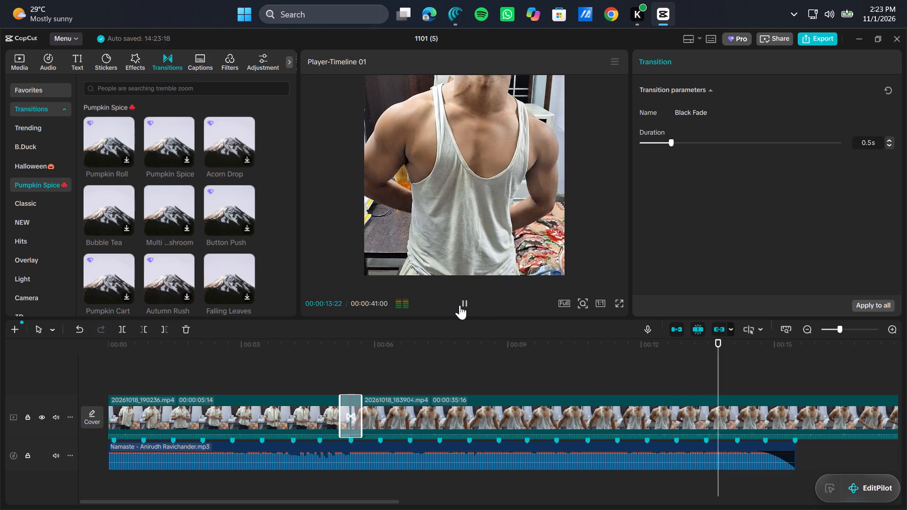
click(460, 305)
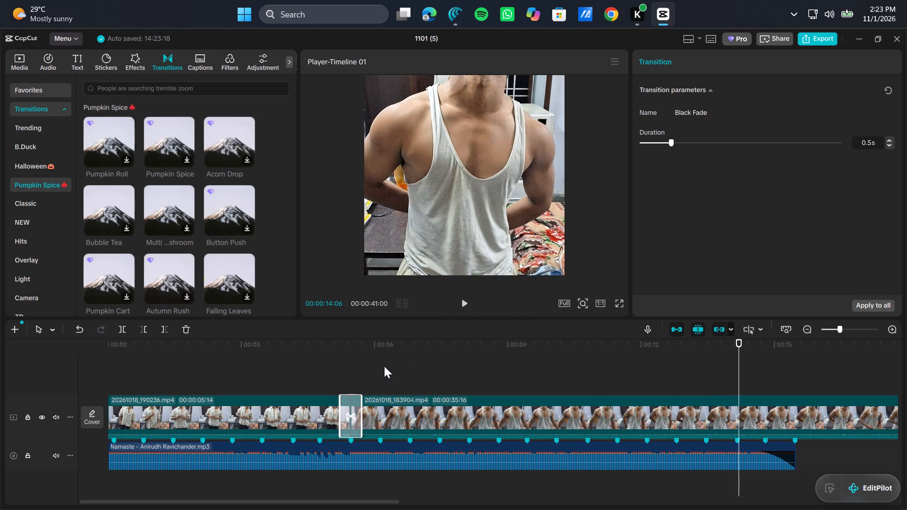
click(265, 359)
drag(265, 359, 0, 338)
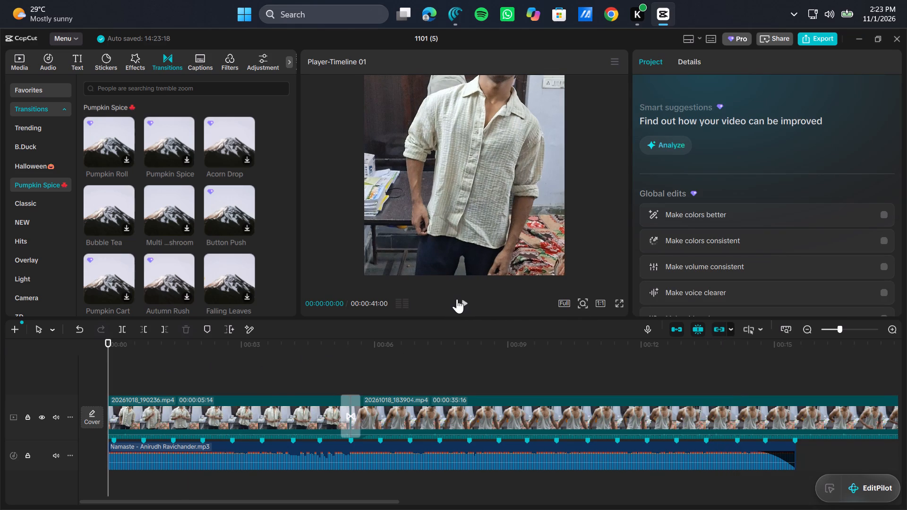
click(459, 300)
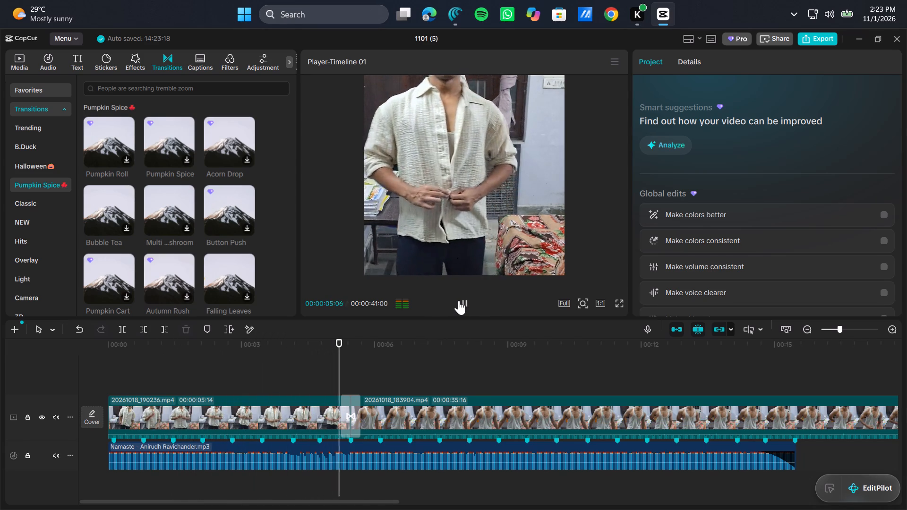
click(459, 300)
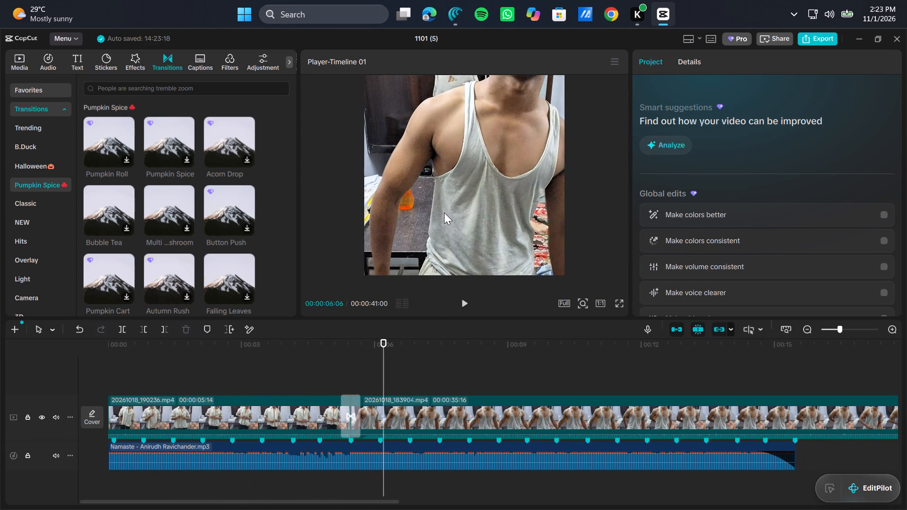
Shift the 20261018_183904 clip left within the square frame so the subject sits nearer the center.
ctrl+scroll(444, 212, down, 1)
click(444, 212)
drag(444, 212, 424, 212)
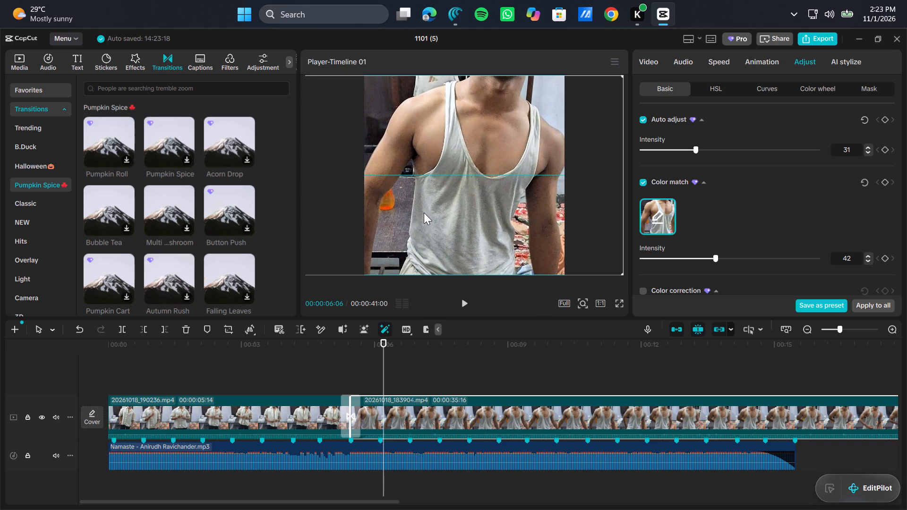
drag(424, 212, 421, 210)
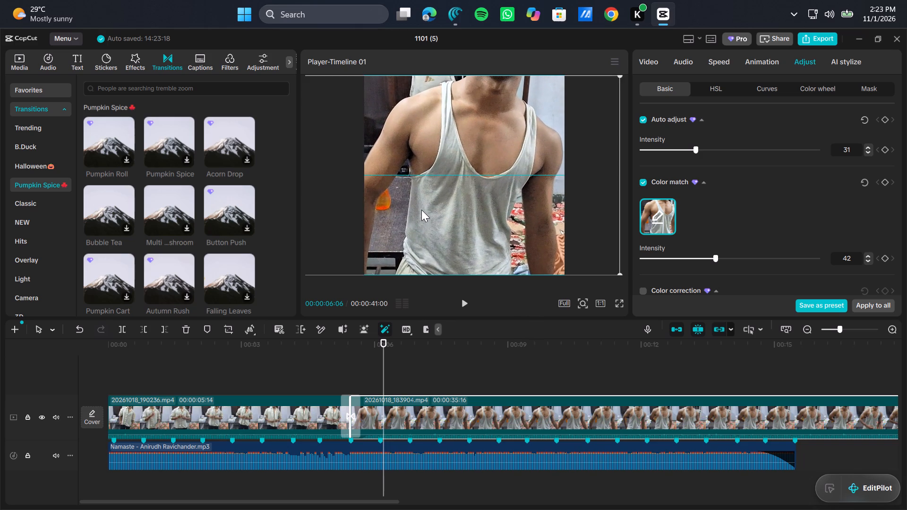
drag(421, 210, 419, 211)
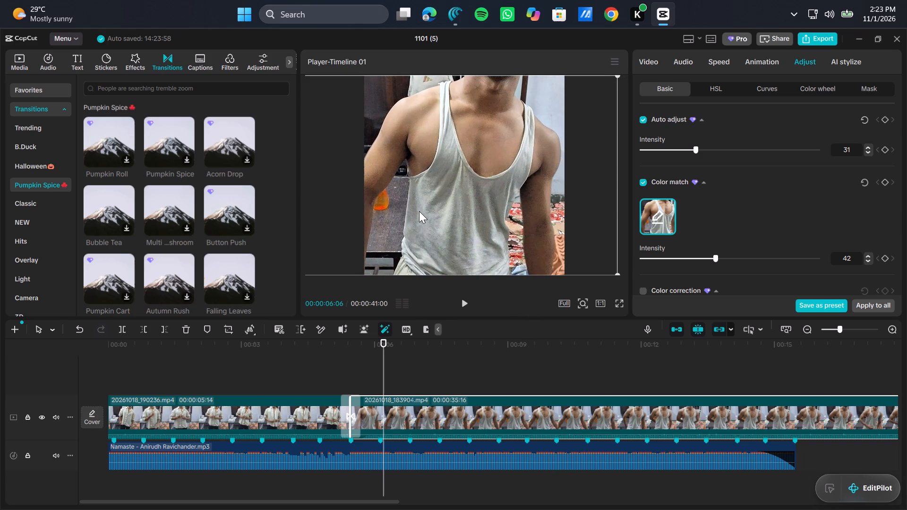
click(419, 211)
Play the video from the start through about nine seconds to review the clip framing after the Black Fade.
click(216, 370)
drag(216, 370, 54, 375)
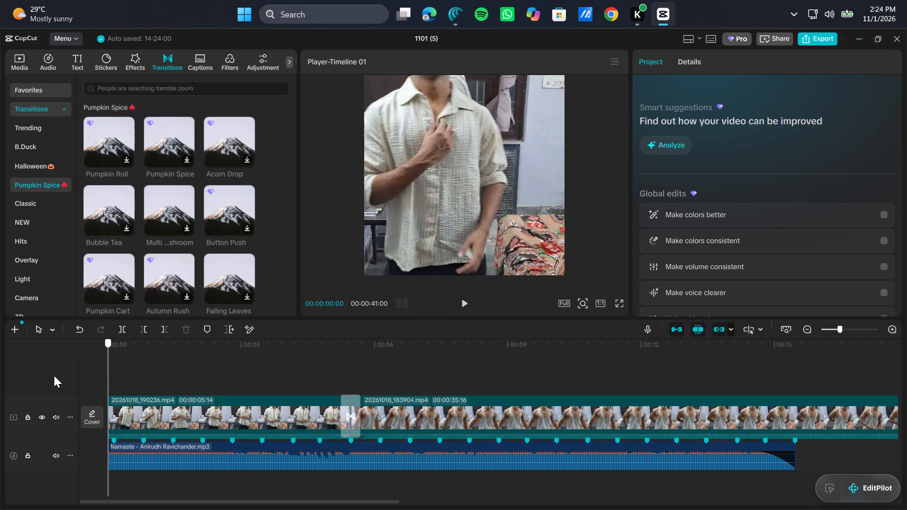
drag(54, 375, 2, 366)
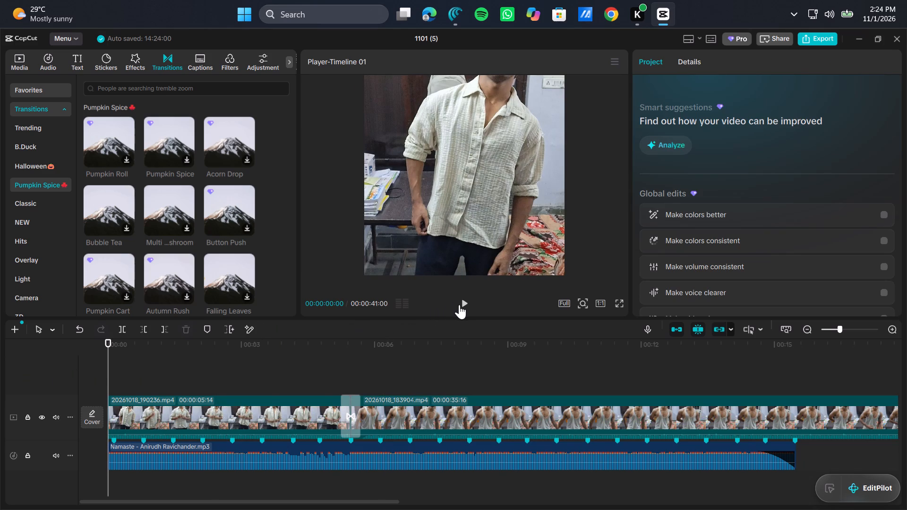
click(463, 303)
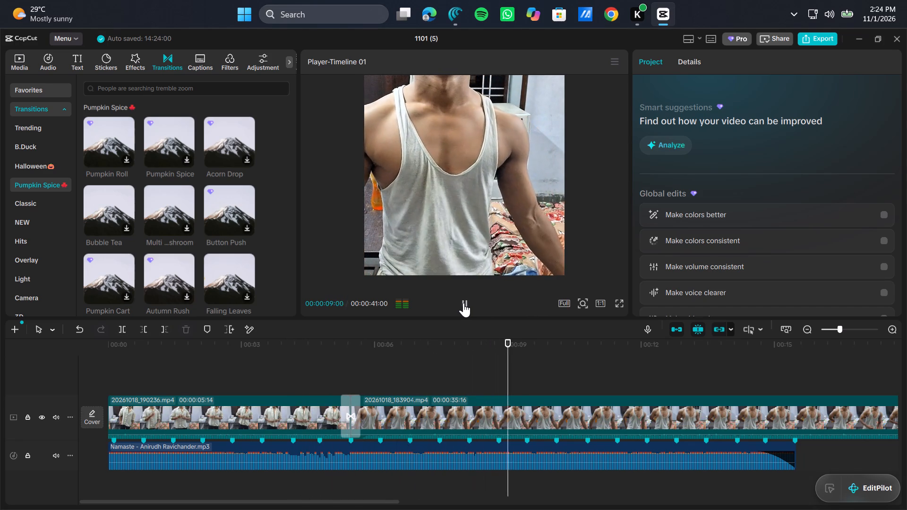
click(463, 303)
Shift the 20261018_183904 clip right within the square frame so the subject sits near the center.
drag(430, 253, 460, 253)
drag(452, 231, 486, 231)
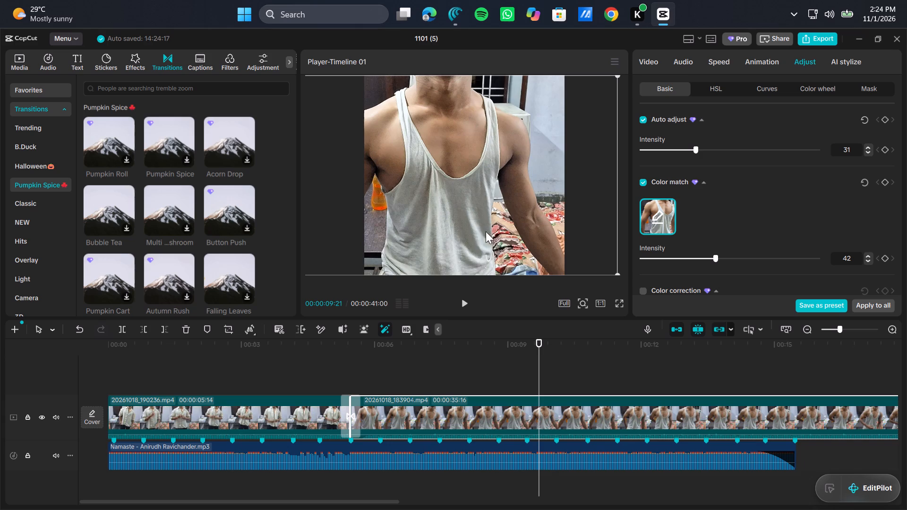
drag(486, 231, 490, 229)
drag(479, 235, 466, 238)
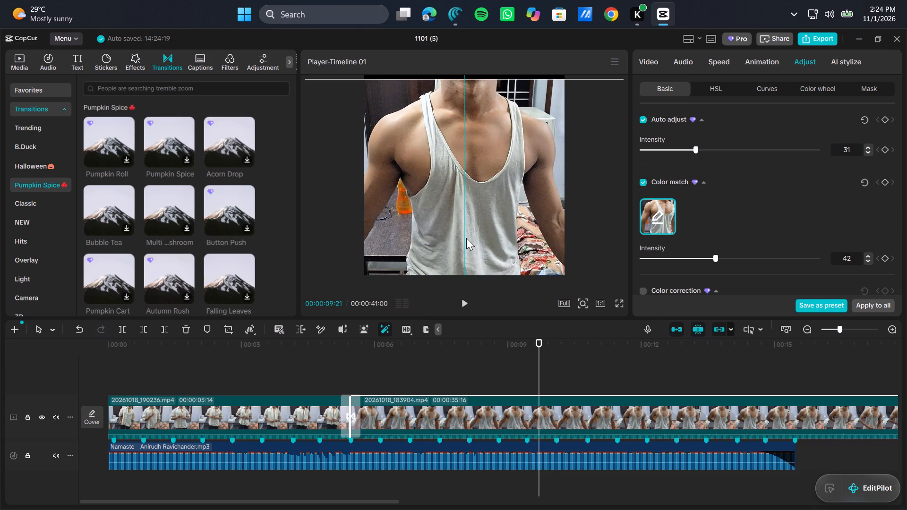
drag(466, 238, 467, 233)
Split the 20261018_183904 clip at 00:00:11:20, where the hands are going behind the back.
scroll(557, 347, left, 2)
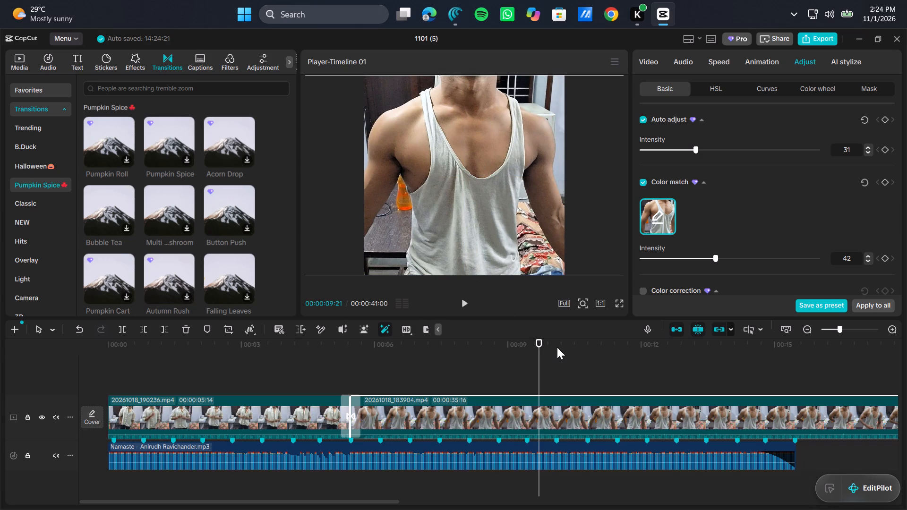
scroll(557, 347, left, 1)
scroll(557, 347, up, 1)
scroll(600, 393, left, 1)
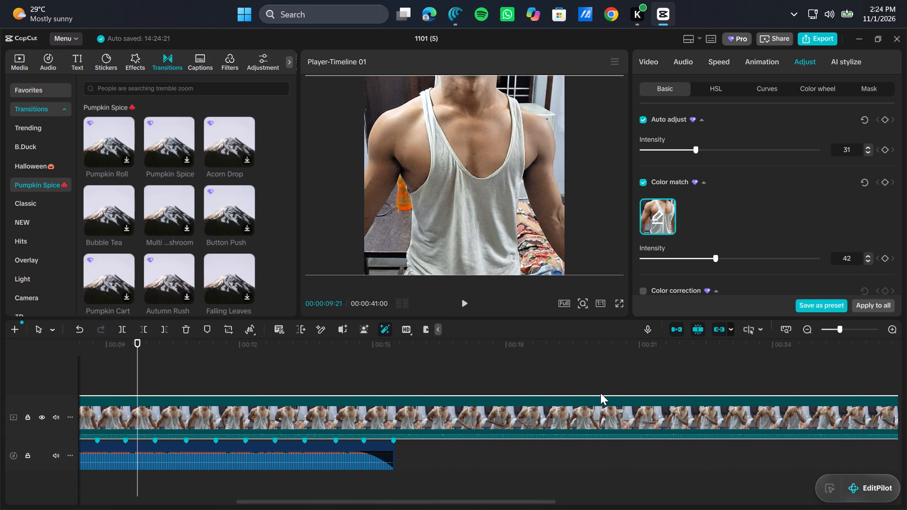
scroll(600, 393, left, 1)
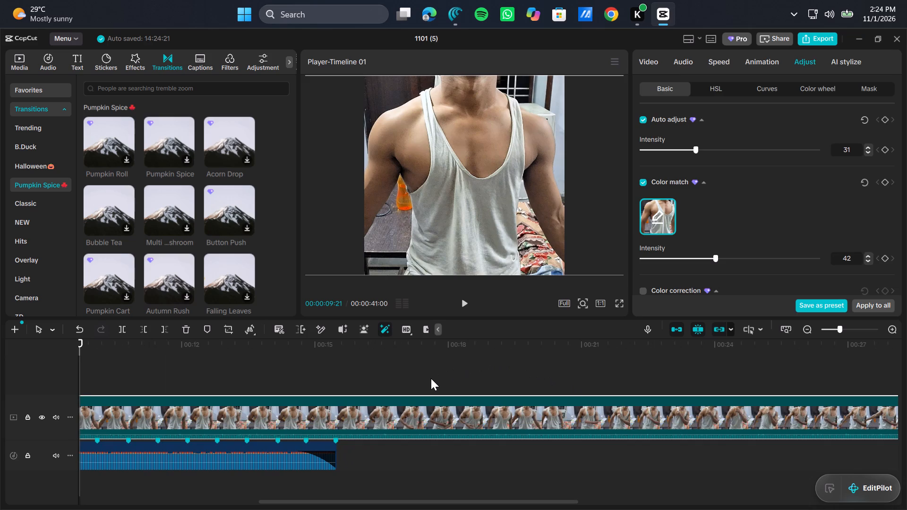
click(431, 378)
drag(431, 378, 373, 379)
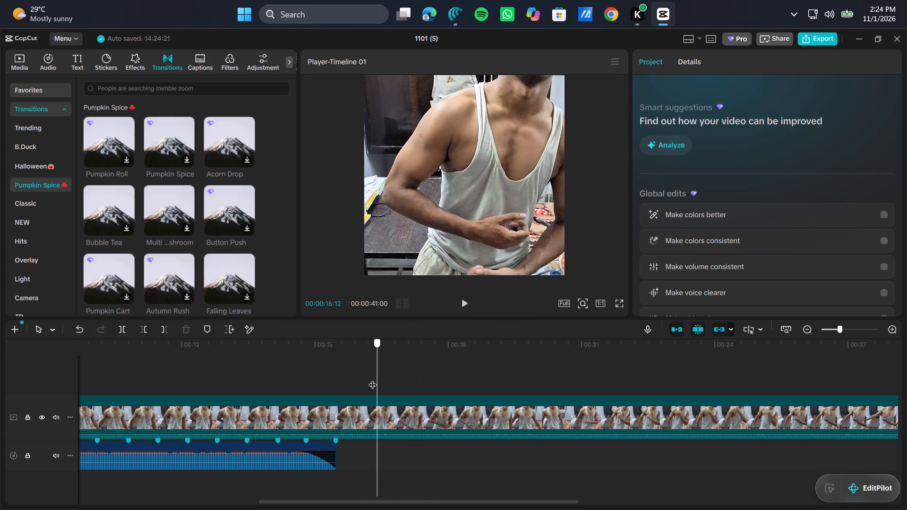
drag(373, 379, 225, 360)
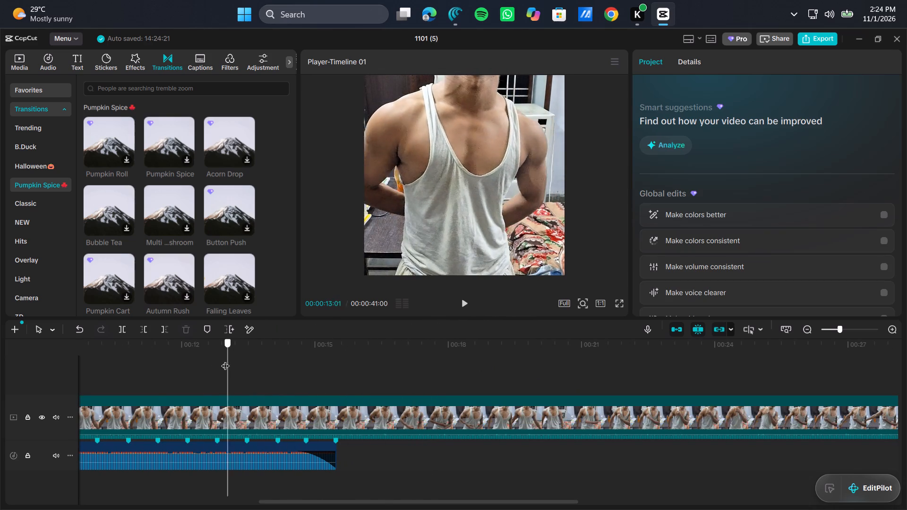
drag(225, 360, 347, 373)
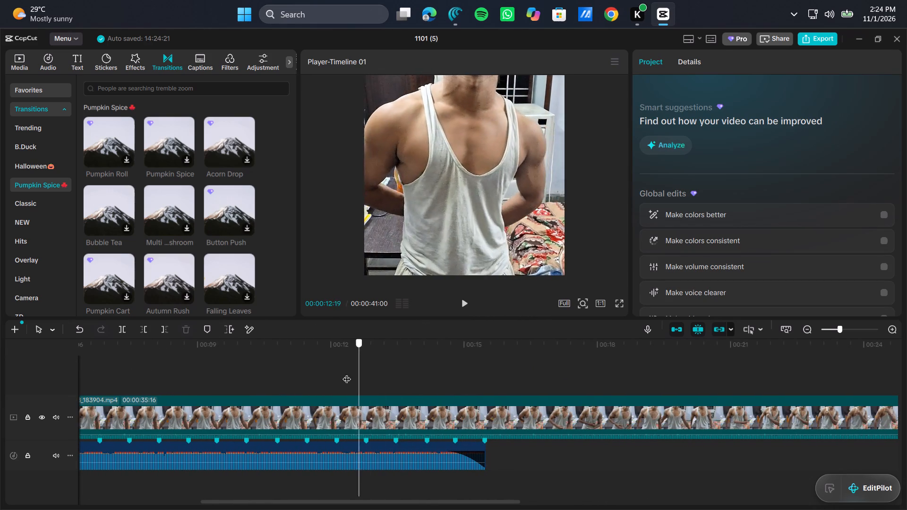
drag(347, 373, 290, 374)
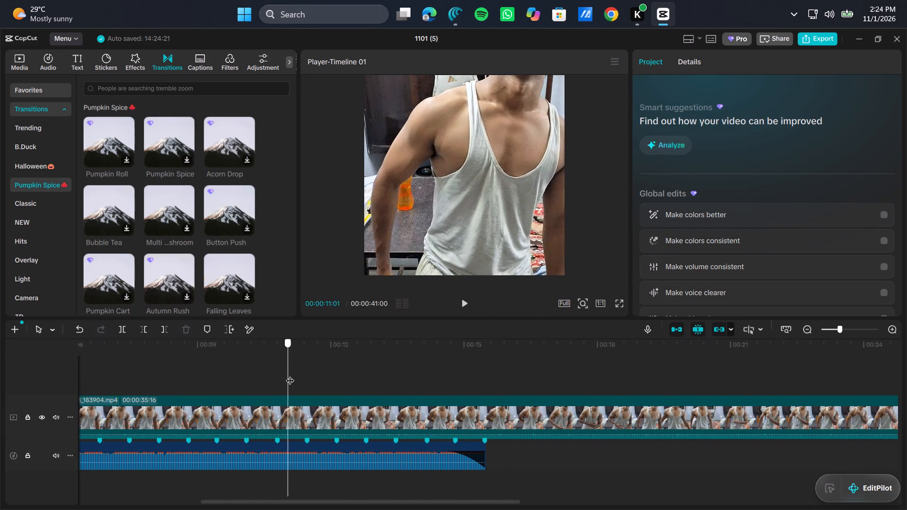
drag(290, 374, 324, 376)
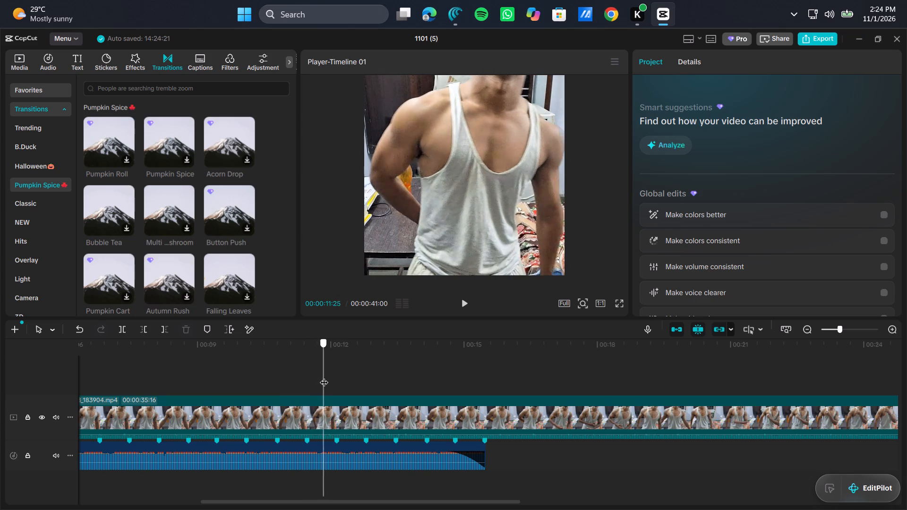
drag(324, 376, 353, 376)
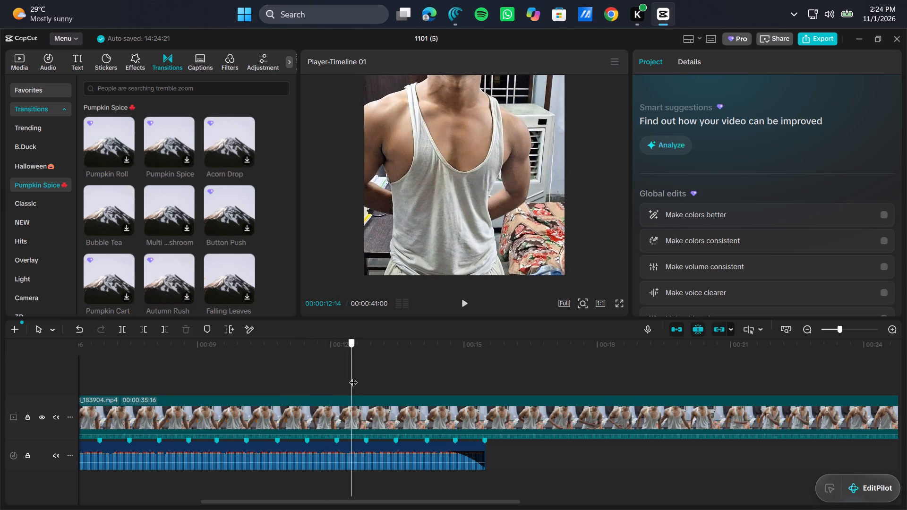
drag(353, 376, 354, 376)
drag(354, 376, 327, 382)
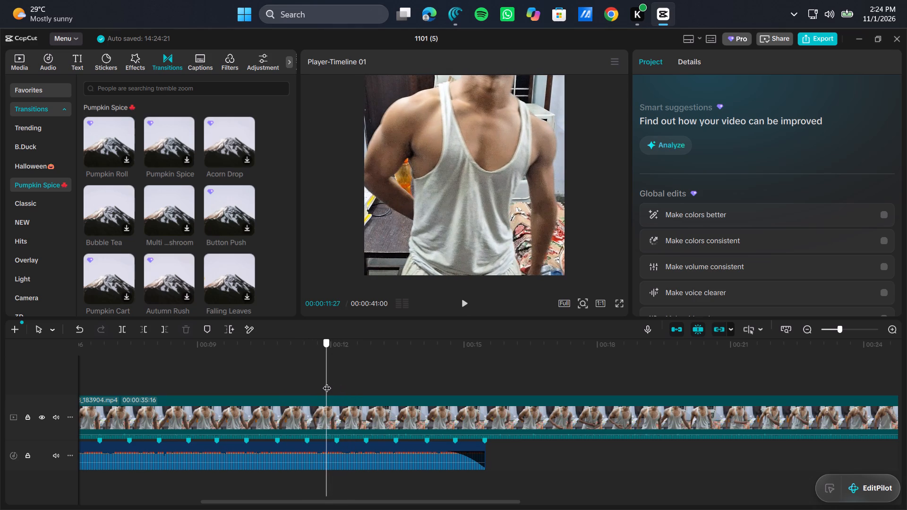
drag(327, 382, 315, 385)
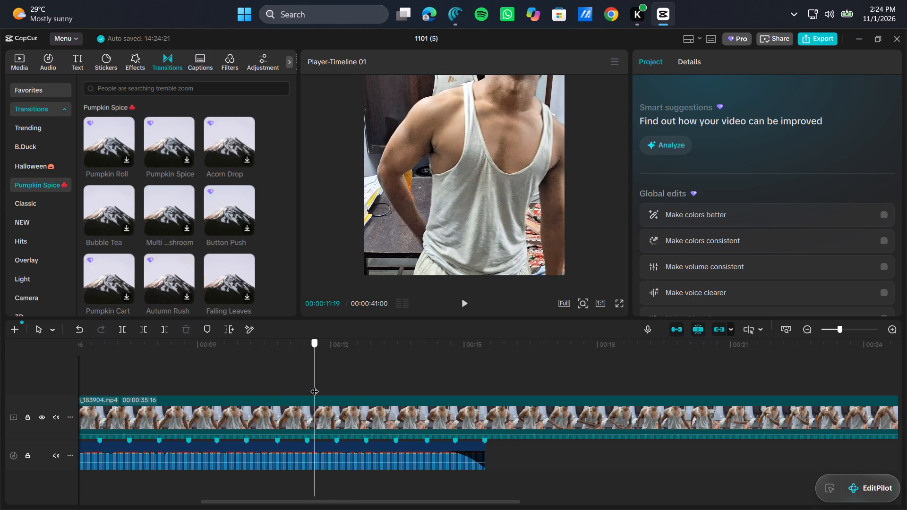
drag(315, 385, 301, 383)
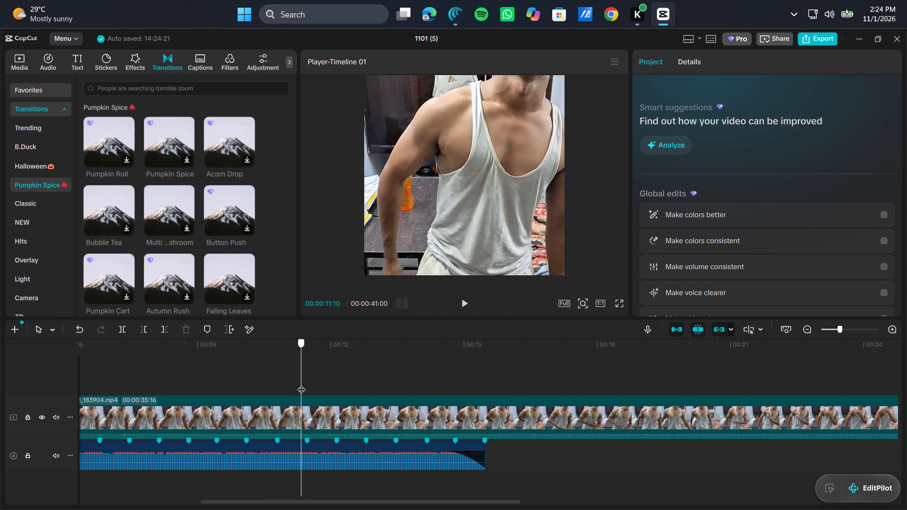
drag(301, 383, 316, 382)
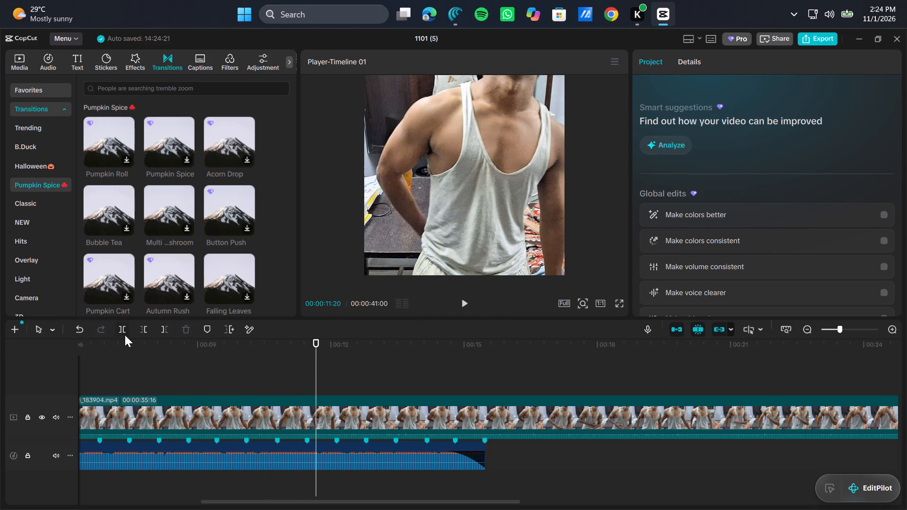
click(125, 328)
Move the part of the 20261018_183904 clip after the split ahead of the first part, directly after the 20261018_190236 clip.
drag(348, 421, 117, 429)
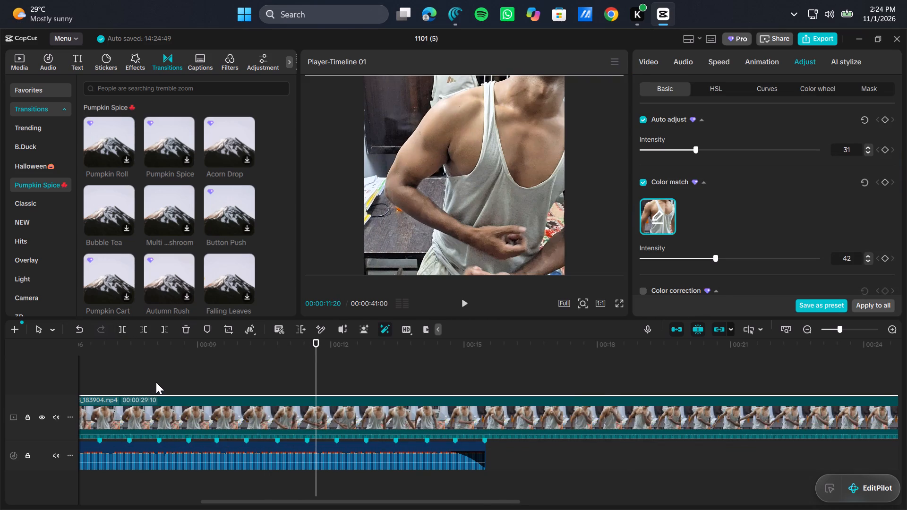
Play the video from about one second to 00:00:08:00 to review the reordered section.
scroll(156, 382, right, 2)
double_click(156, 382)
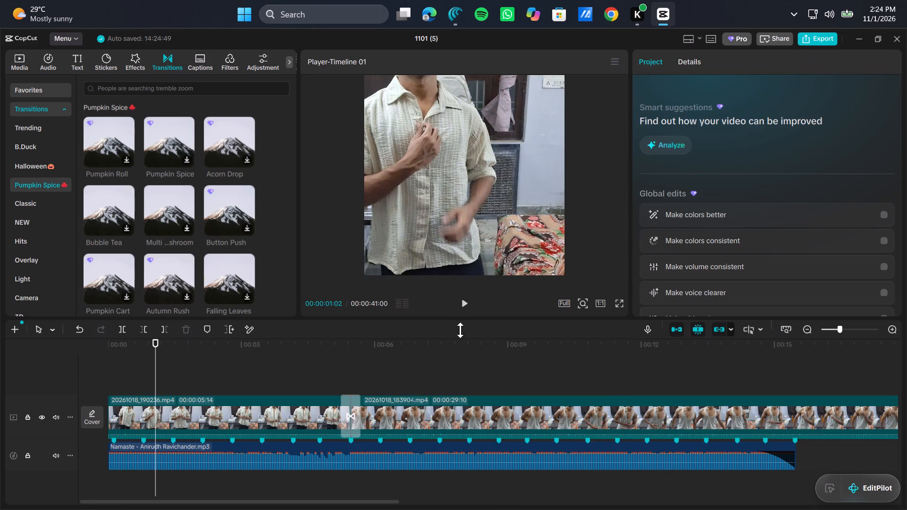
click(464, 304)
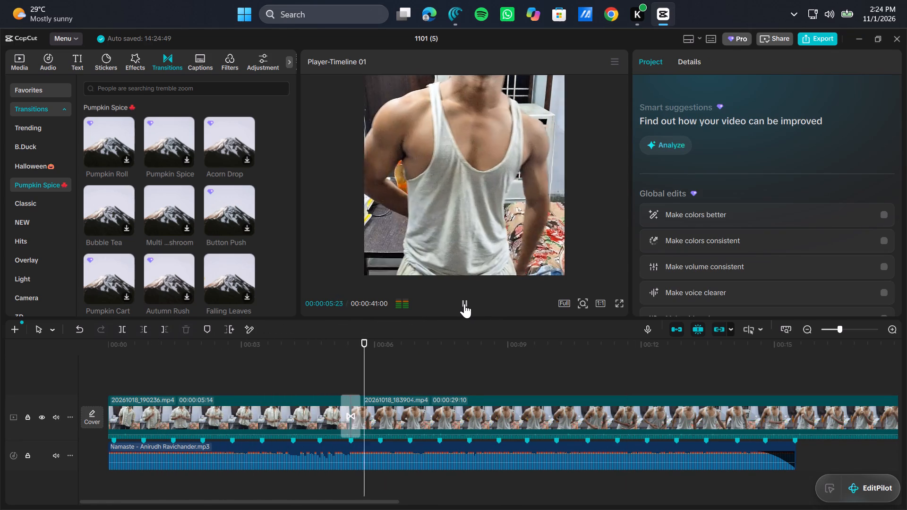
click(464, 304)
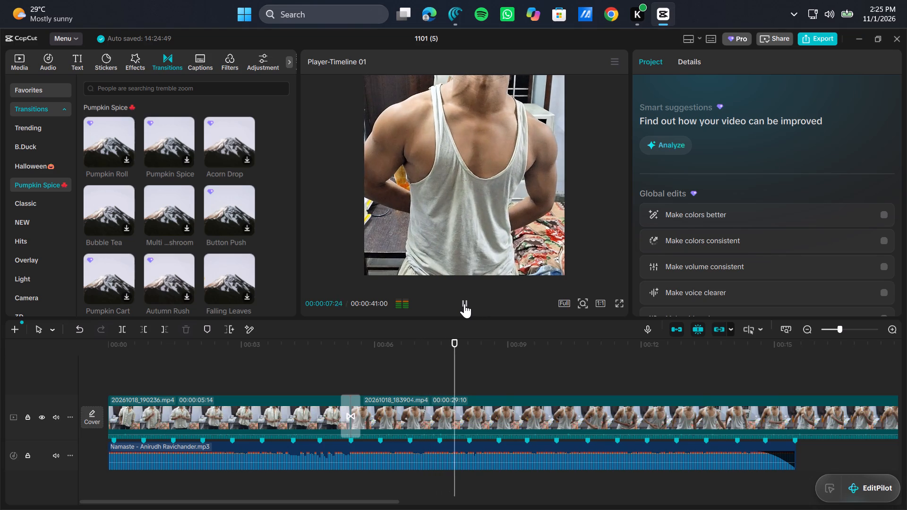
Nudge the 20261018_183904 clip slightly right within the square frame, keeping it vertically centered.
ctrl+scroll(463, 214, down, 5)
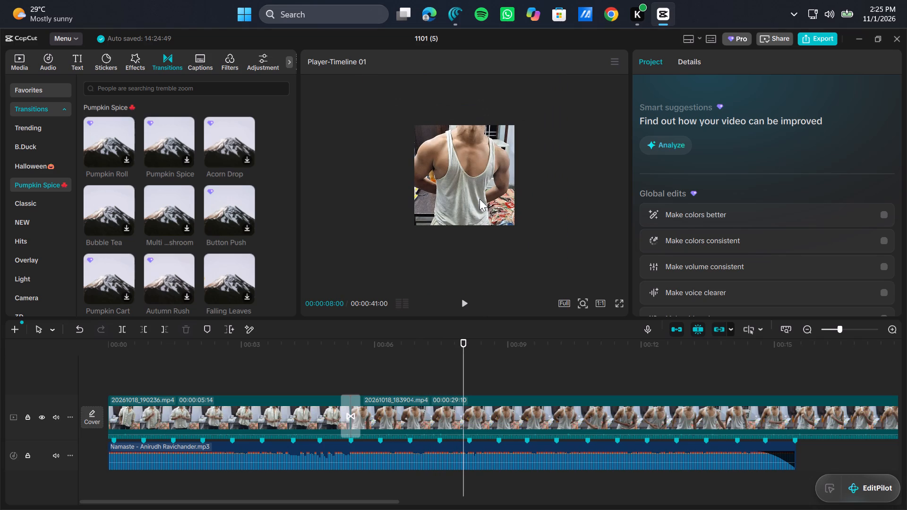
double_click(455, 200)
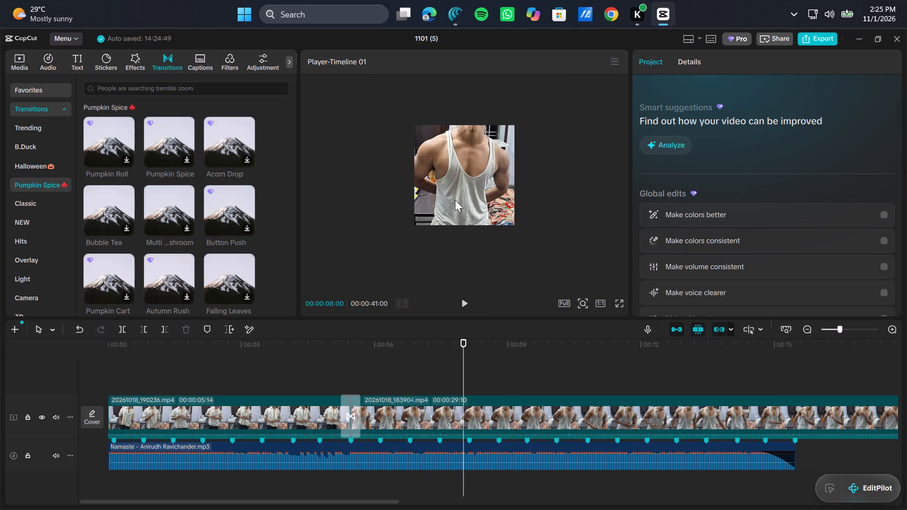
click(455, 200)
click(433, 406)
drag(497, 198, 503, 199)
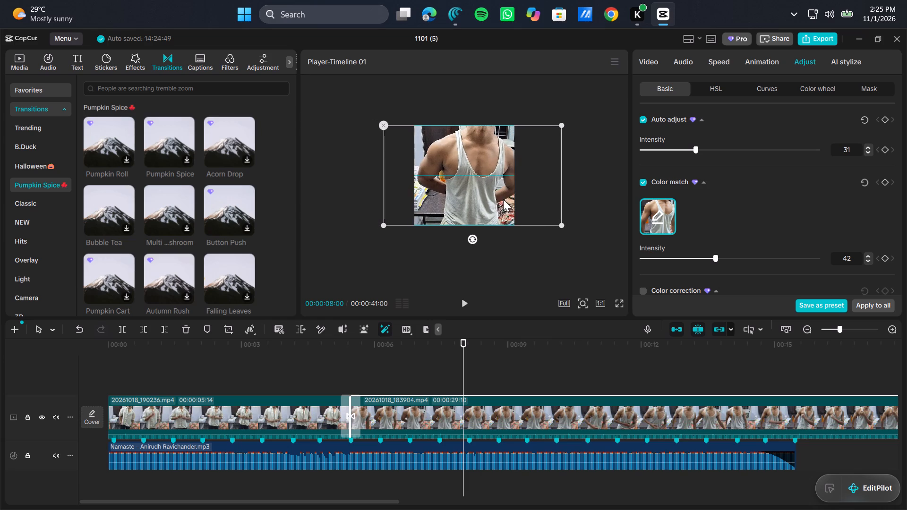
drag(503, 199, 501, 197)
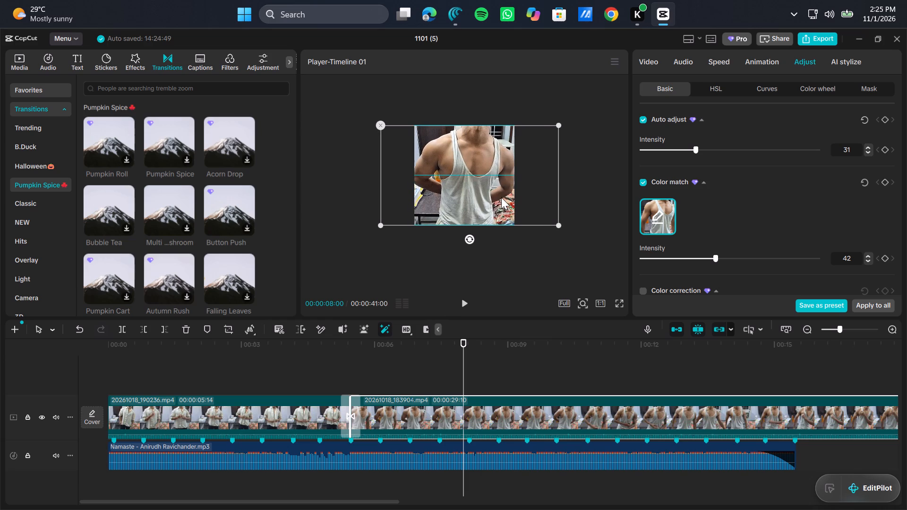
drag(501, 197, 501, 197)
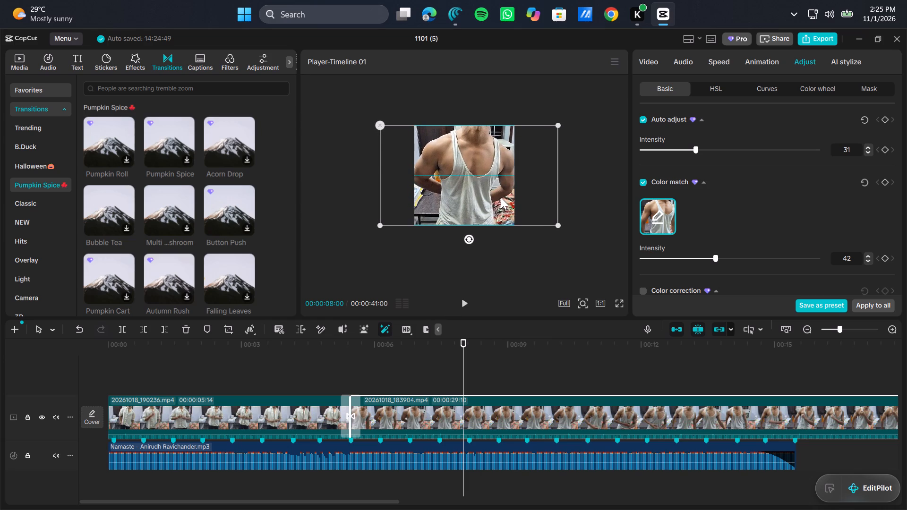
drag(501, 197, 501, 199)
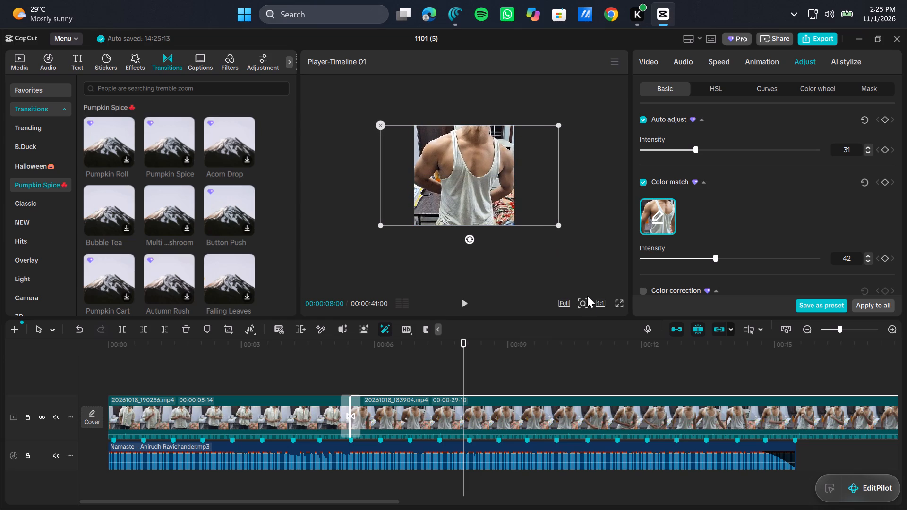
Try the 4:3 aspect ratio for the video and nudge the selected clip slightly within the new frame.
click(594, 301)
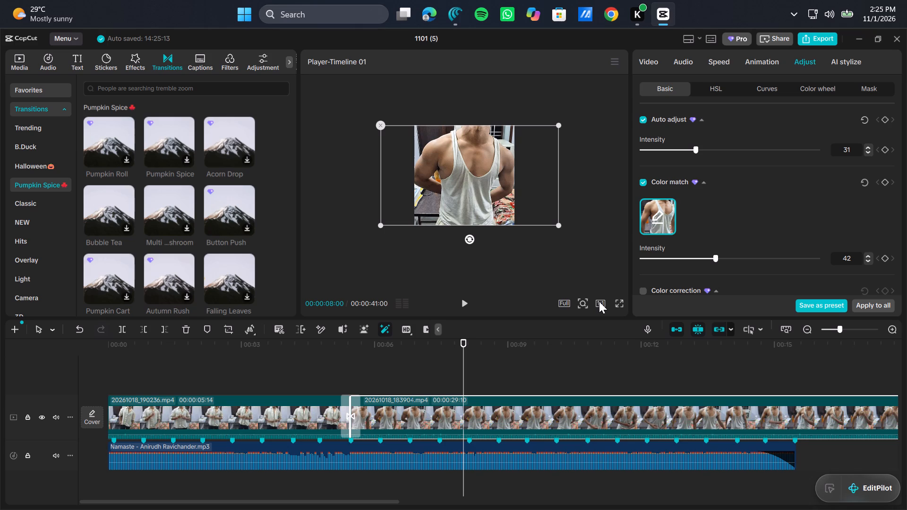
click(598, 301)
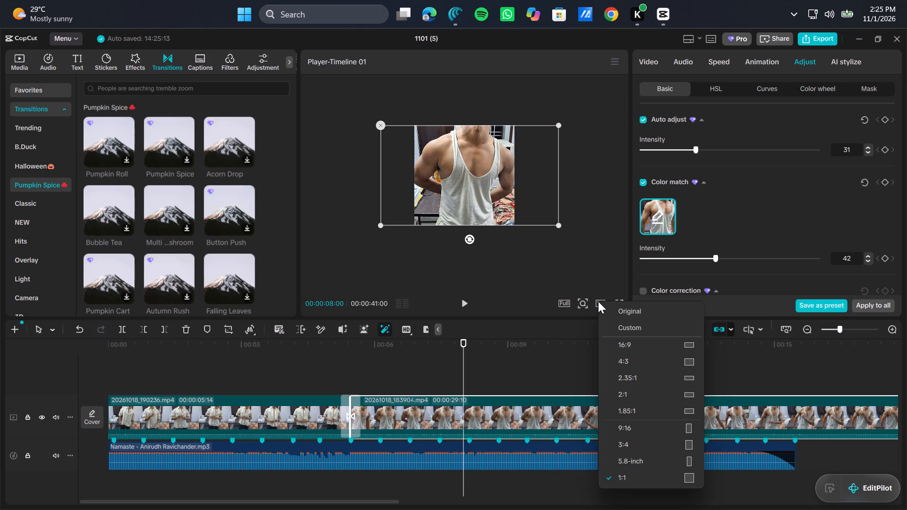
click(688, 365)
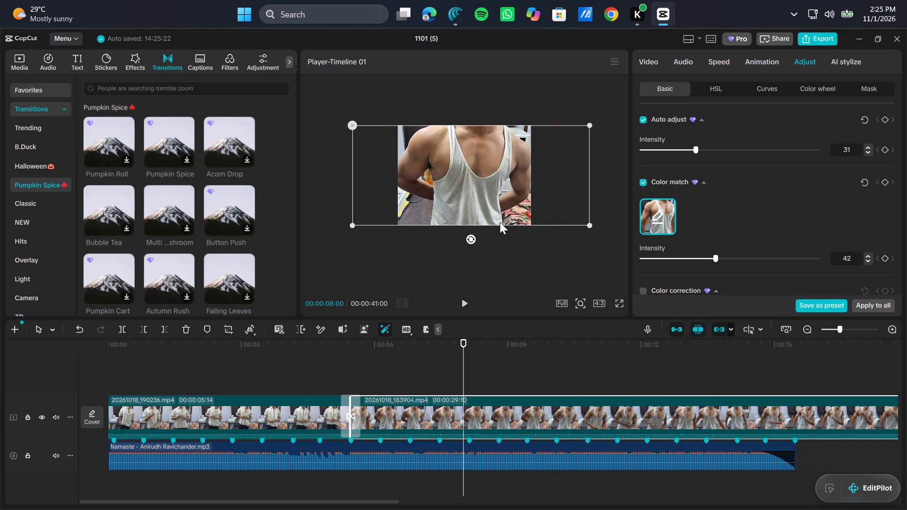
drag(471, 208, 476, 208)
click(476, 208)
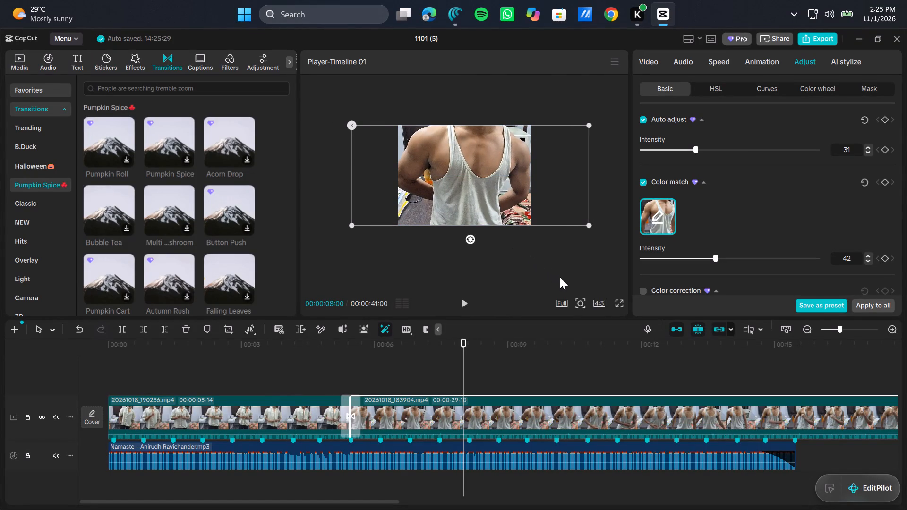
Set the video's aspect ratio to 2:1.
click(598, 302)
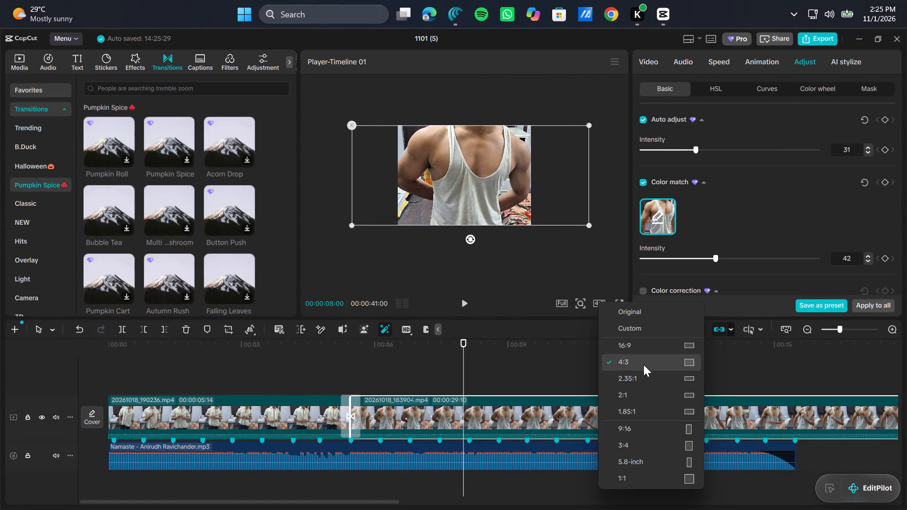
click(645, 390)
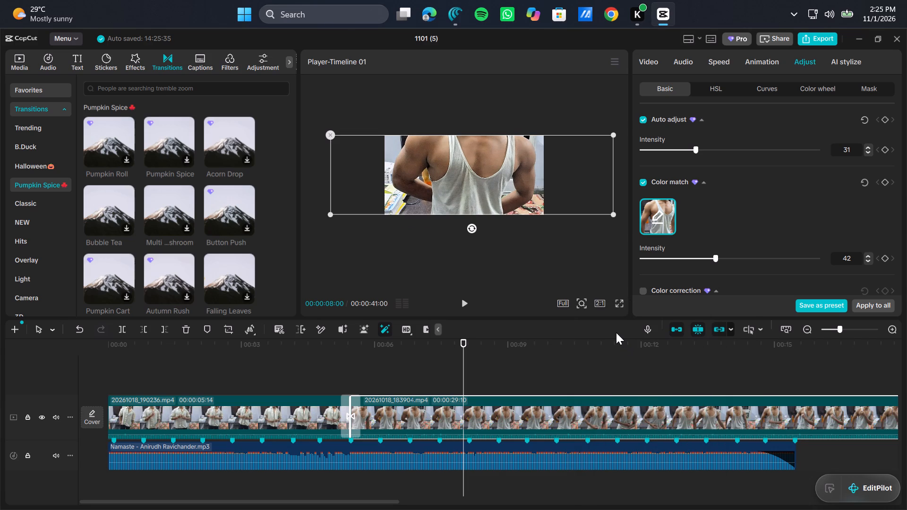
Set the video's aspect ratio to 1:1.
click(602, 302)
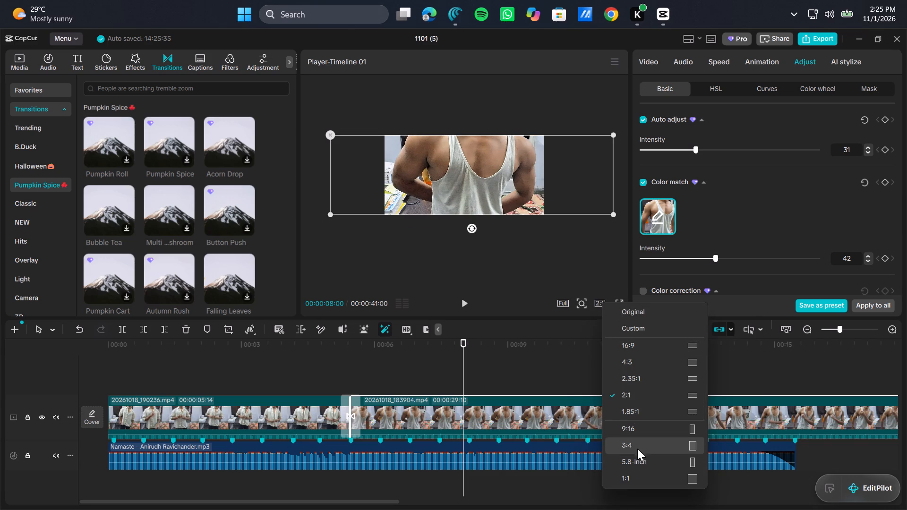
click(640, 477)
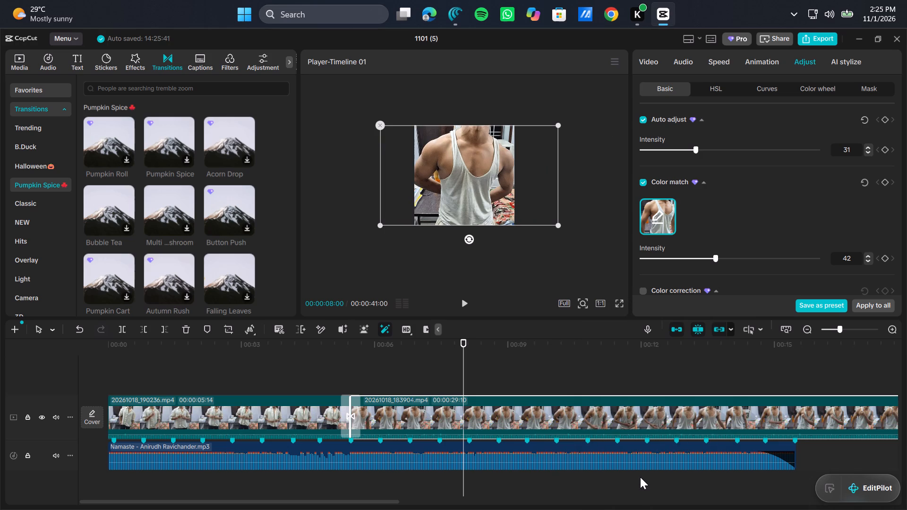
Play the square video from the beginning to about 00:00:11:23 to review the framing and the transition.
click(465, 365)
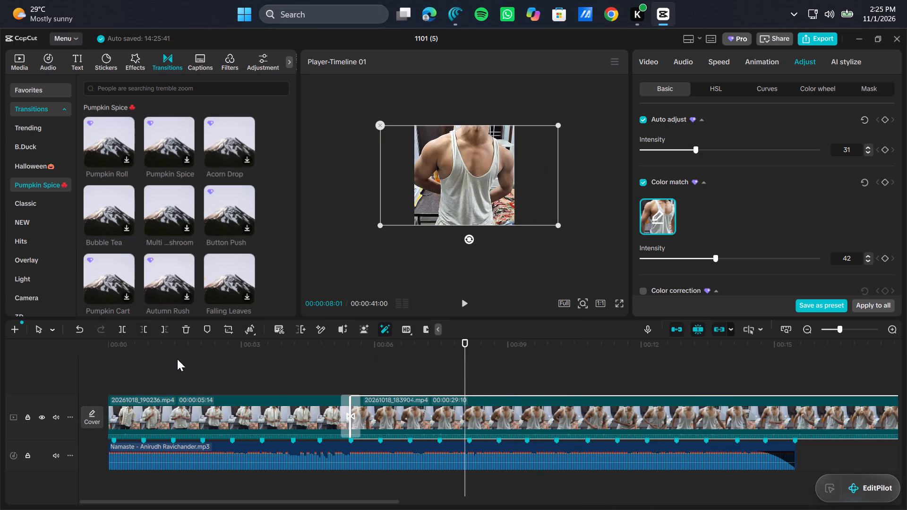
click(189, 363)
drag(189, 363, 0, 355)
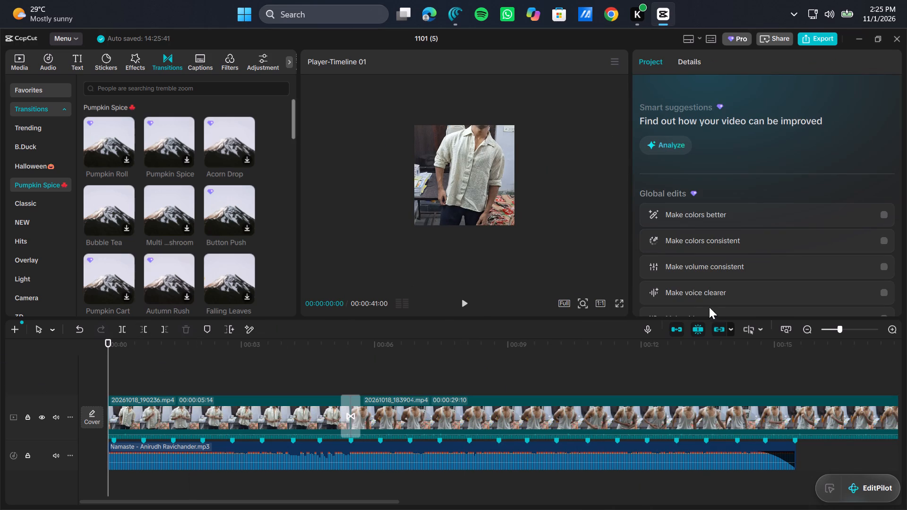
drag(468, 298, 471, 204)
ctrl+scroll(471, 204, up, 8)
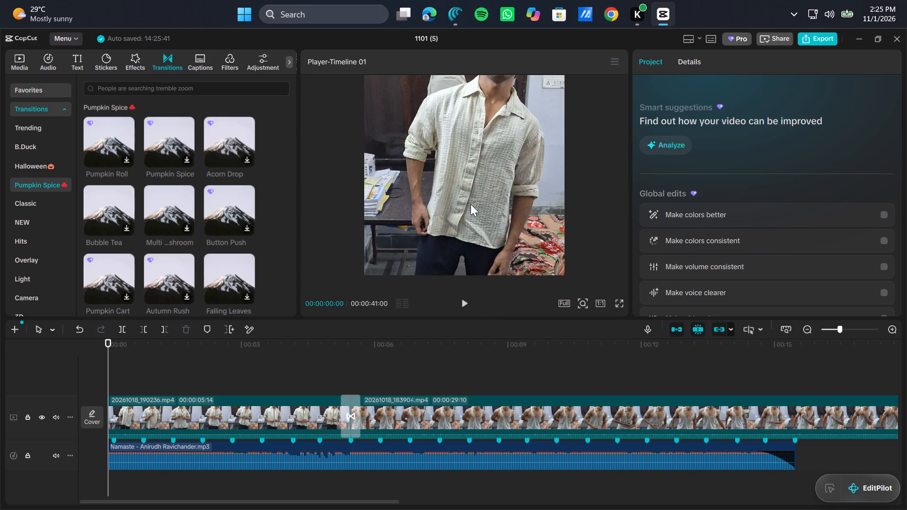
click(464, 304)
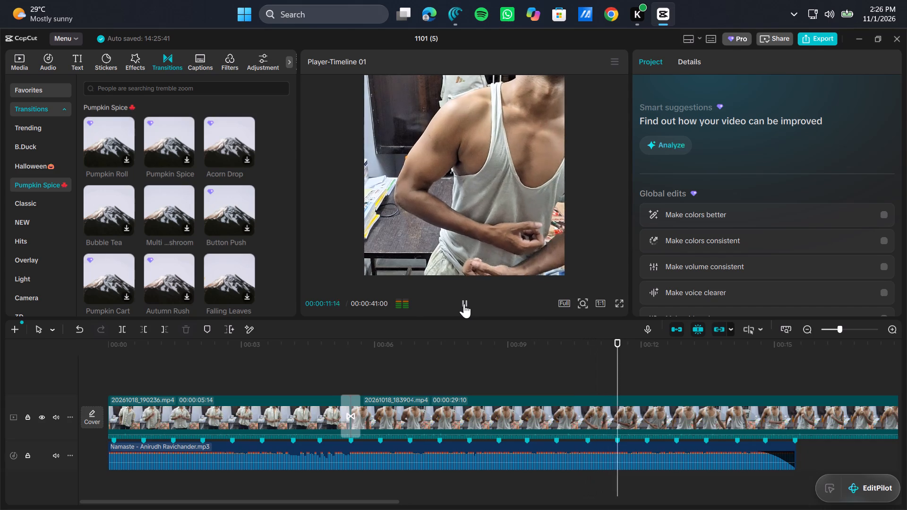
click(464, 304)
Replay the 20261018_183904 clip from 00:00:08:21 to 00:00:12:00 to examine its movement against the beat markers.
scroll(619, 375, left, 1)
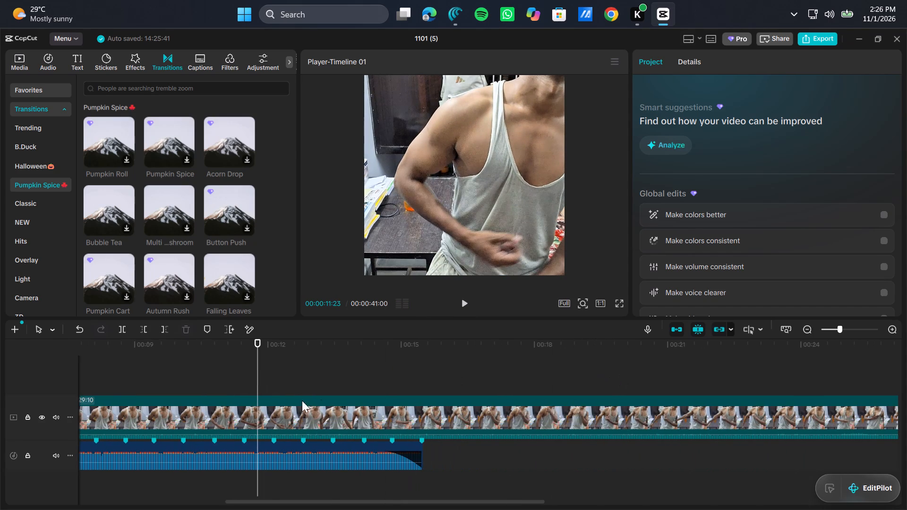
drag(257, 364, 151, 374)
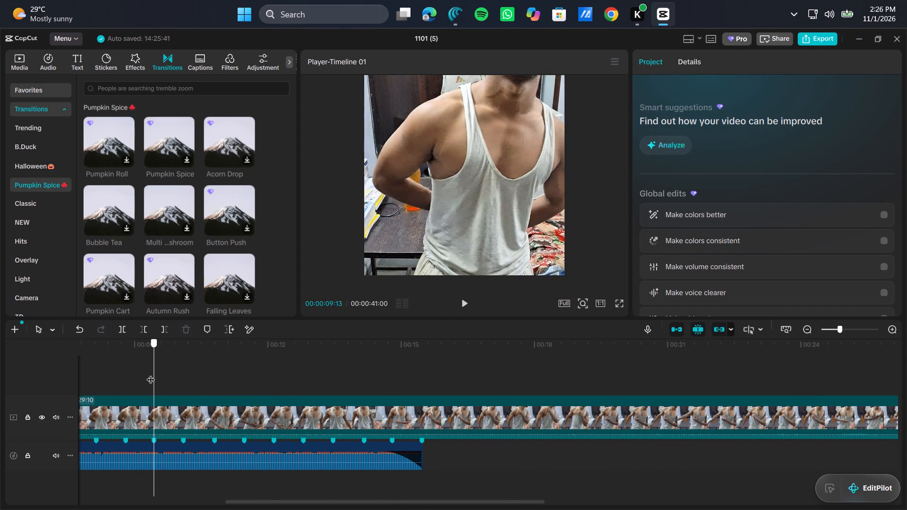
drag(151, 374, 122, 371)
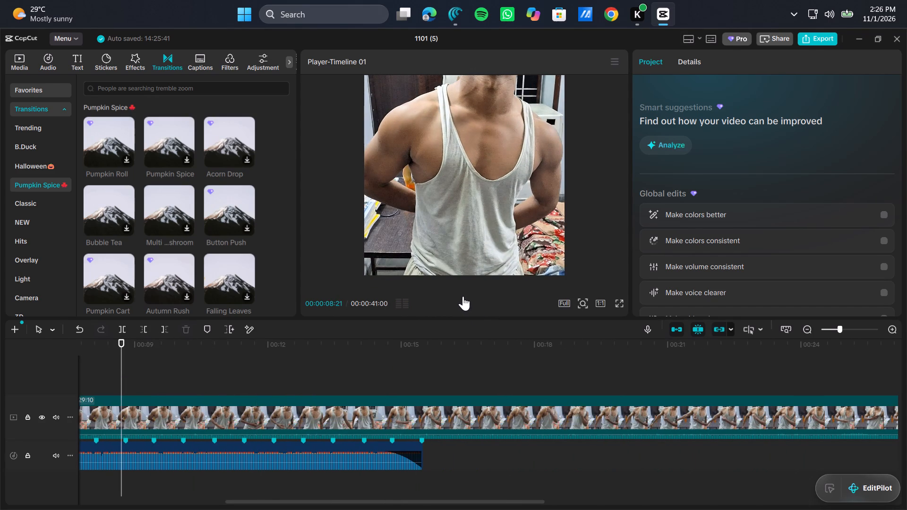
click(463, 298)
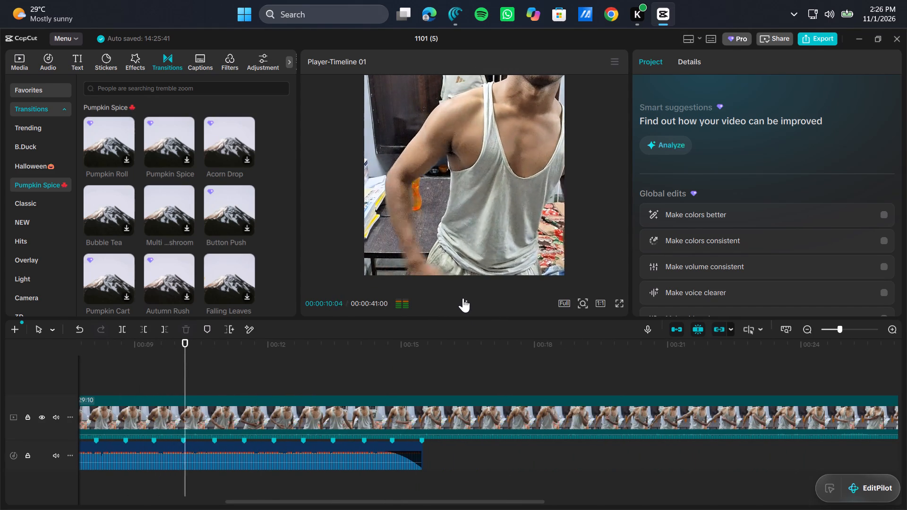
click(463, 298)
click(463, 298)
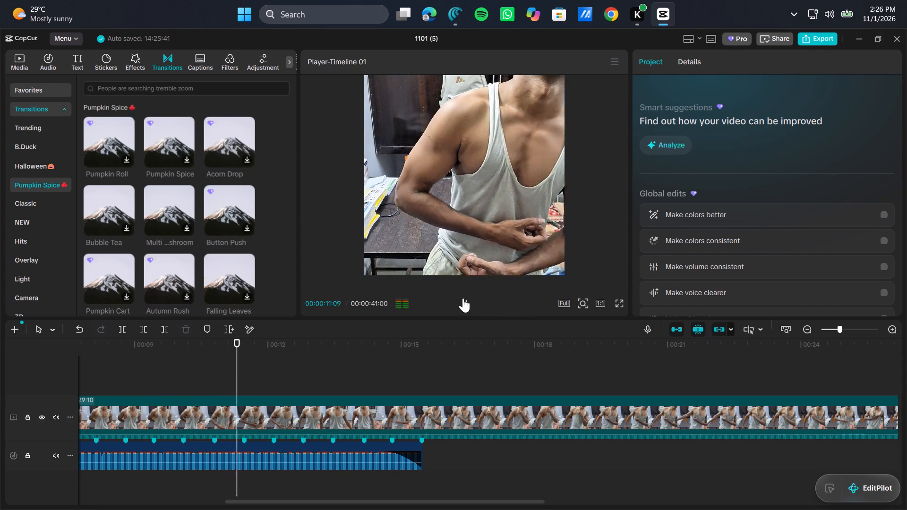
click(463, 298)
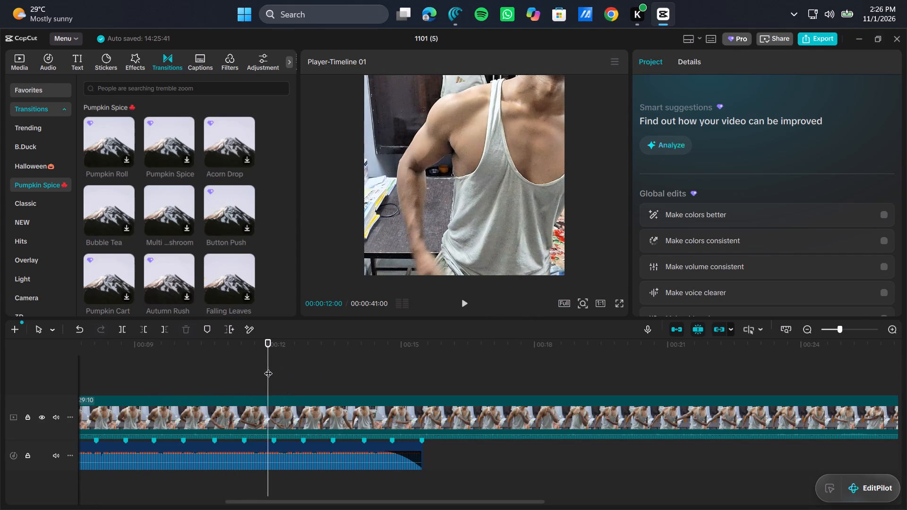
Split the 20261018_183904 clip at the beat marker at 00:00:10:24.
drag(266, 367, 219, 372)
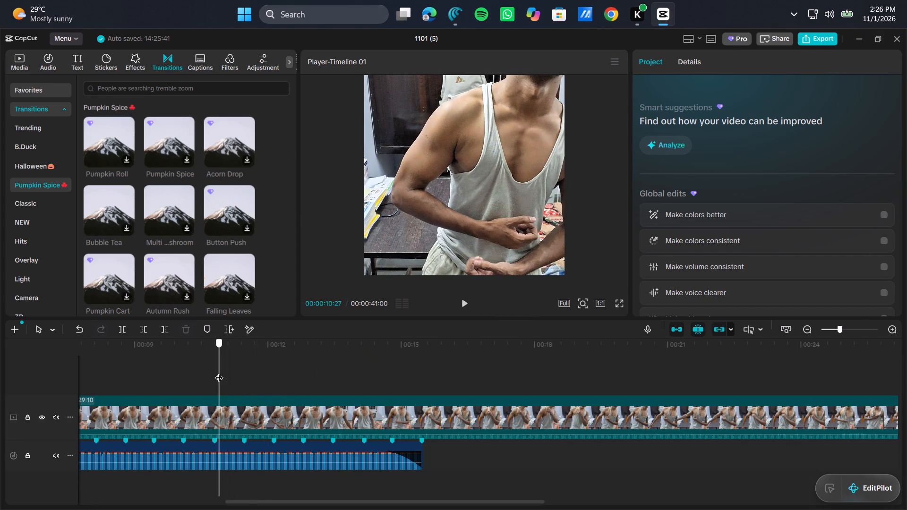
drag(219, 372, 213, 374)
click(119, 326)
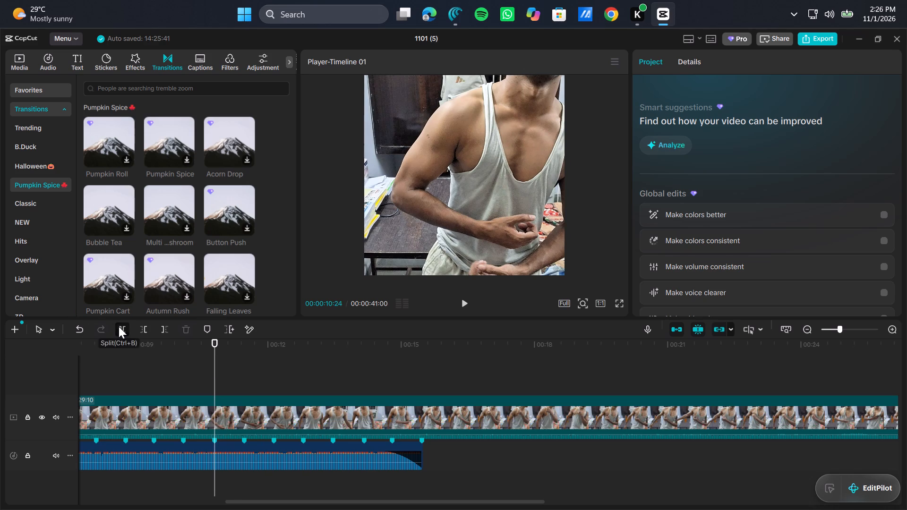
Slow the 20261018_183904 segment between the transition and the new split to 0.85x speed.
click(142, 415)
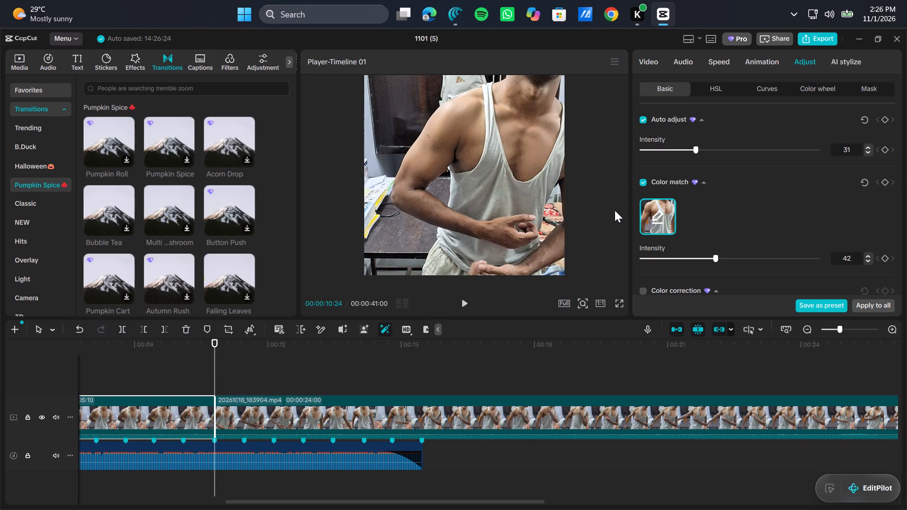
scroll(345, 392, right, 1)
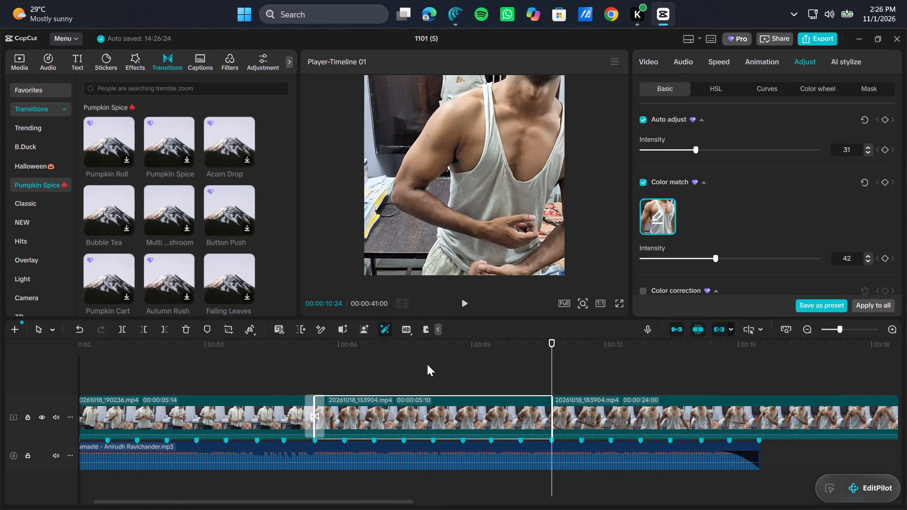
click(427, 364)
drag(427, 364, 395, 364)
scroll(395, 364, left, 1)
click(354, 403)
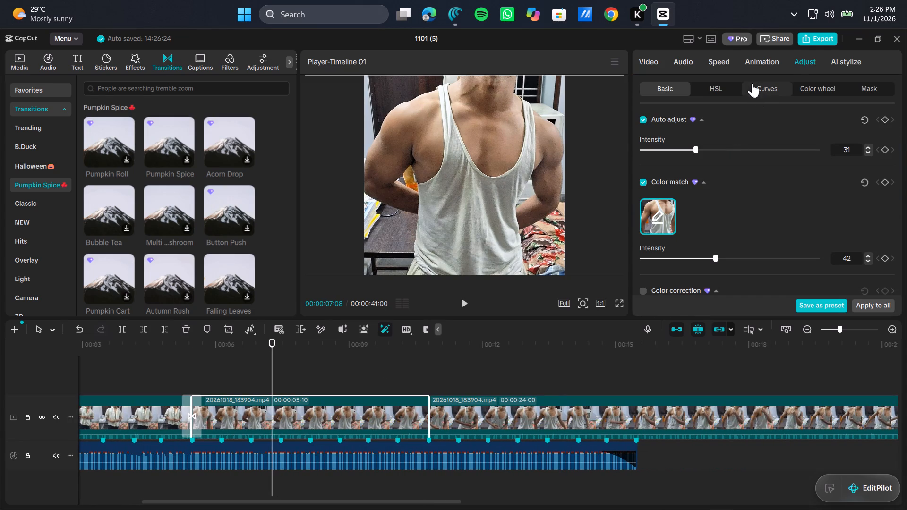
click(718, 62)
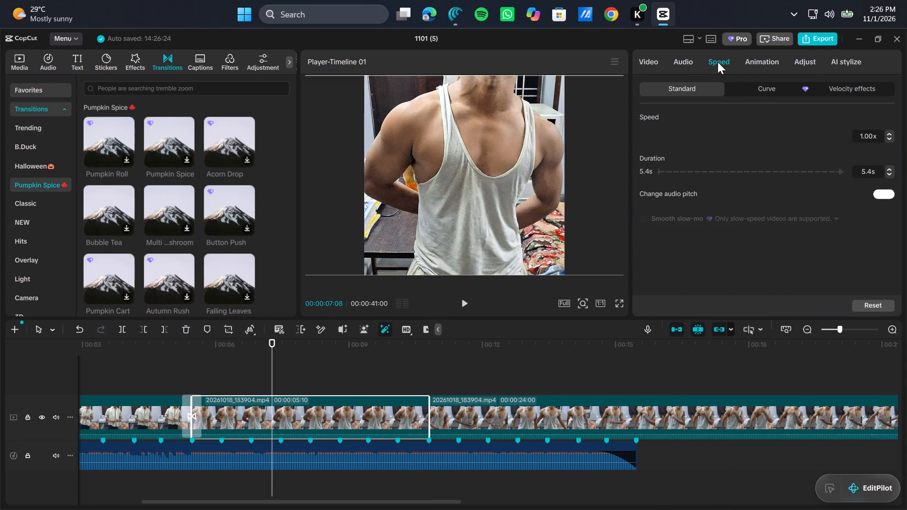
click(673, 133)
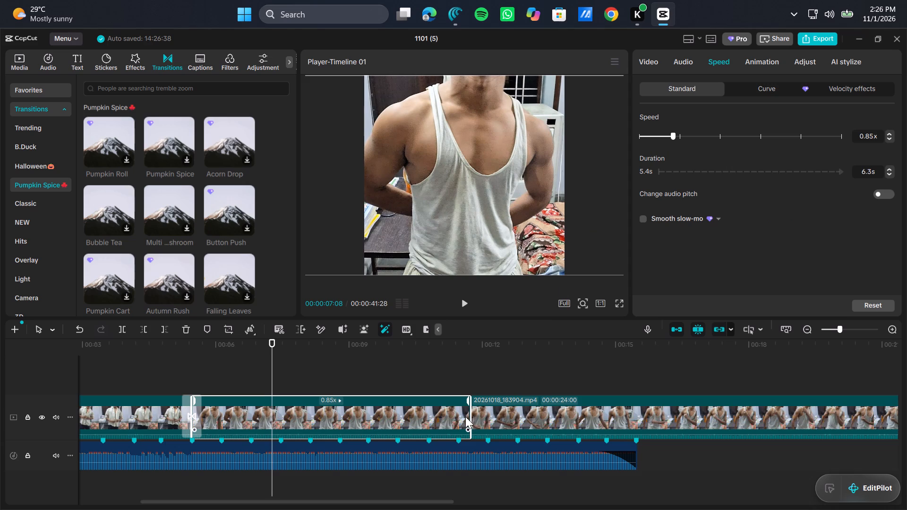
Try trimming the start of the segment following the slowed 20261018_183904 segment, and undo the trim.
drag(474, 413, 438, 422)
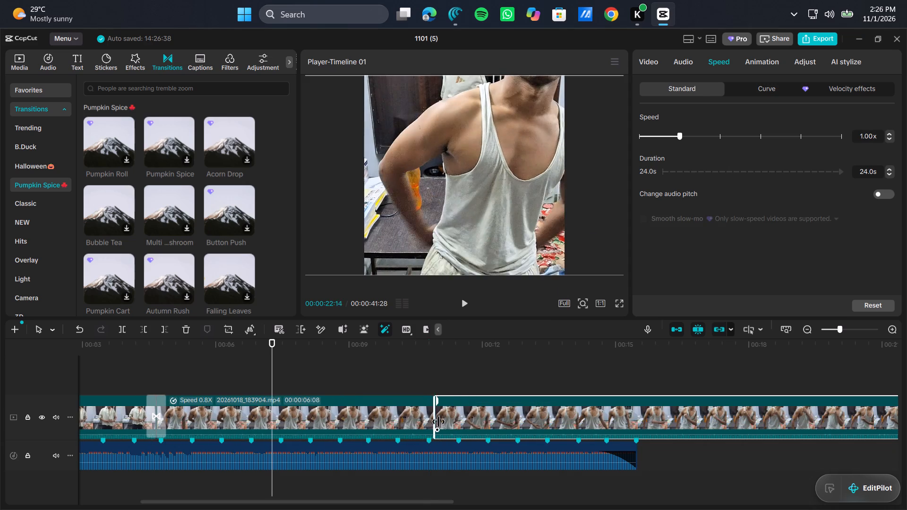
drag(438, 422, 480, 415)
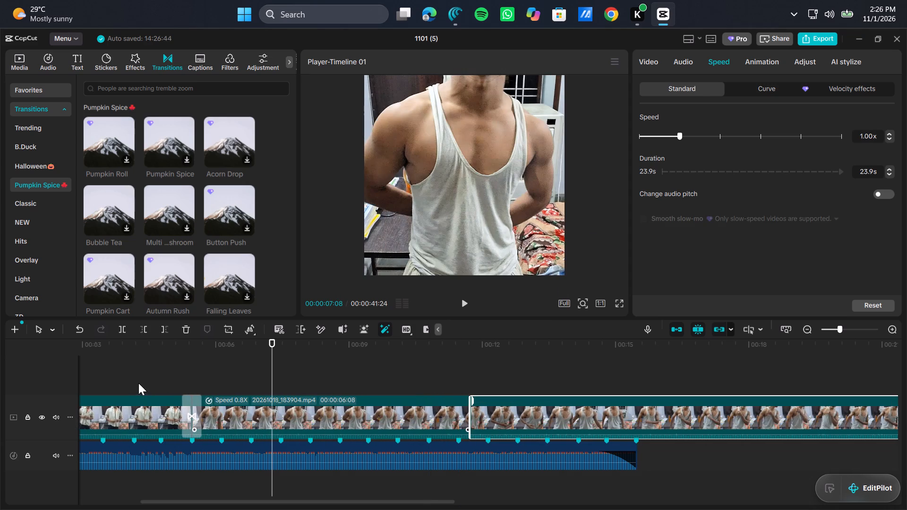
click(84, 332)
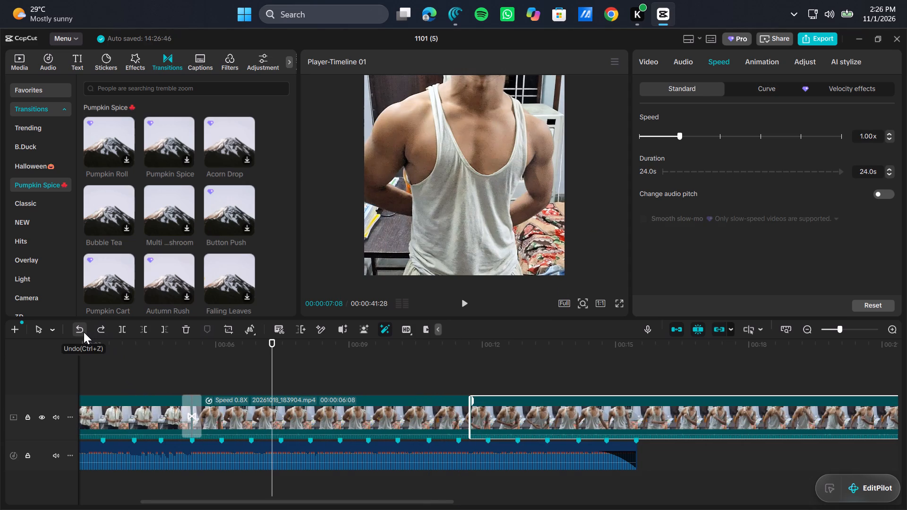
Trim the end of the slowed 0.85x segment back to the beat marker at 00:00:10:24, giving a 5.4 s duration.
scroll(232, 384, right, 4)
scroll(232, 384, left, 3)
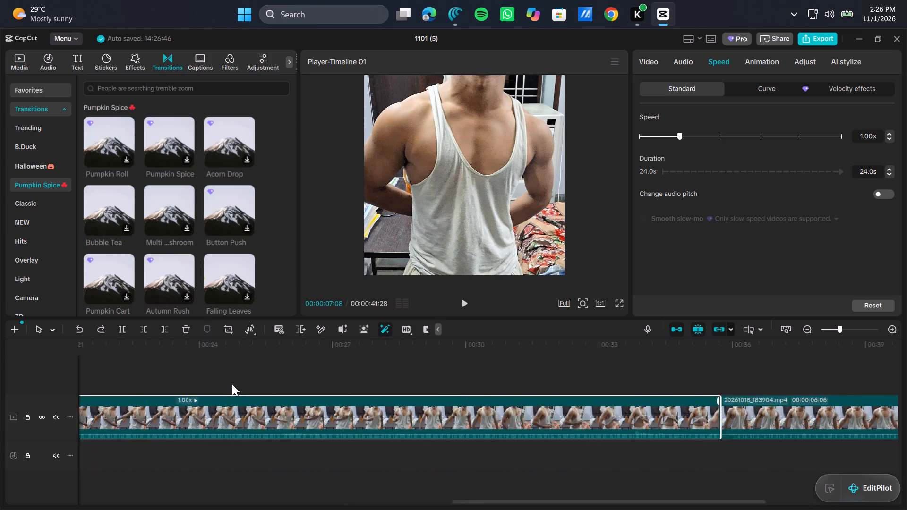
scroll(232, 384, right, 2)
click(288, 412)
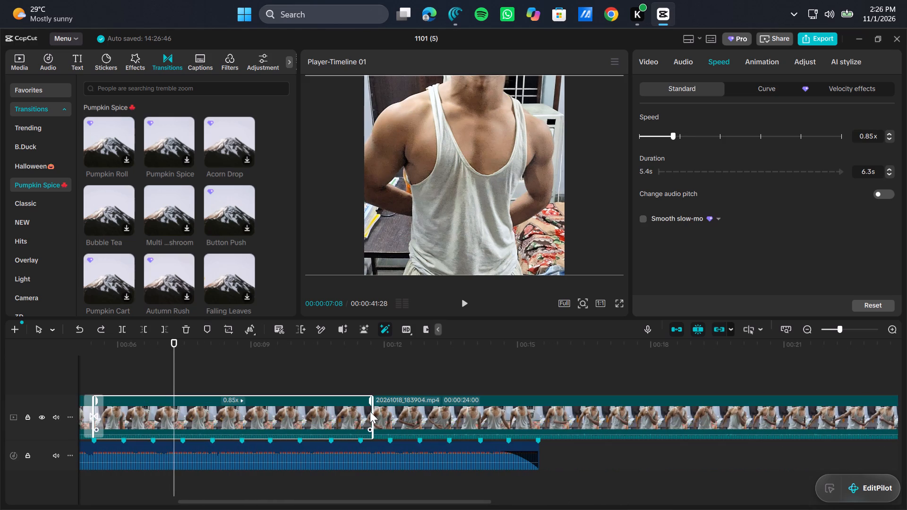
drag(370, 413, 337, 422)
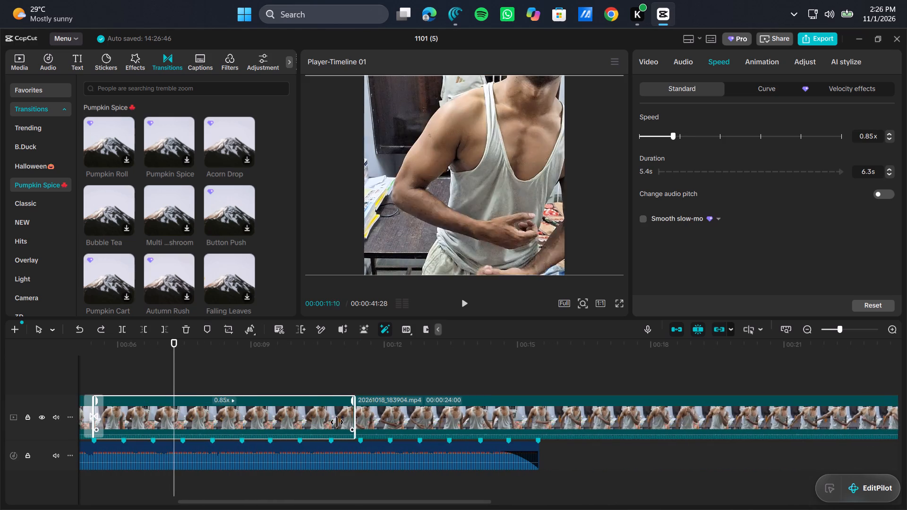
drag(337, 422, 300, 423)
drag(300, 423, 328, 422)
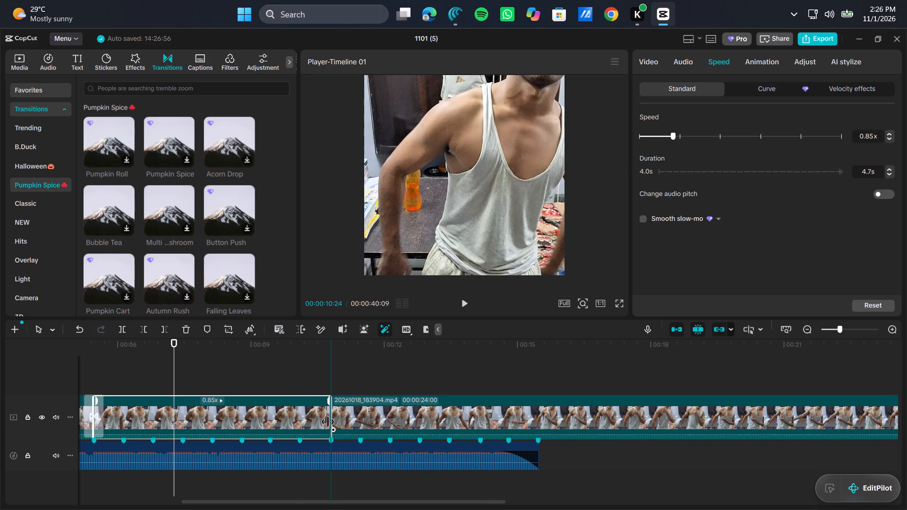
drag(328, 422, 327, 422)
Scrub through the remaining 20261018_183904 footage after the song's end, through the last segment, to find a usable shot.
scroll(474, 443, left, 2)
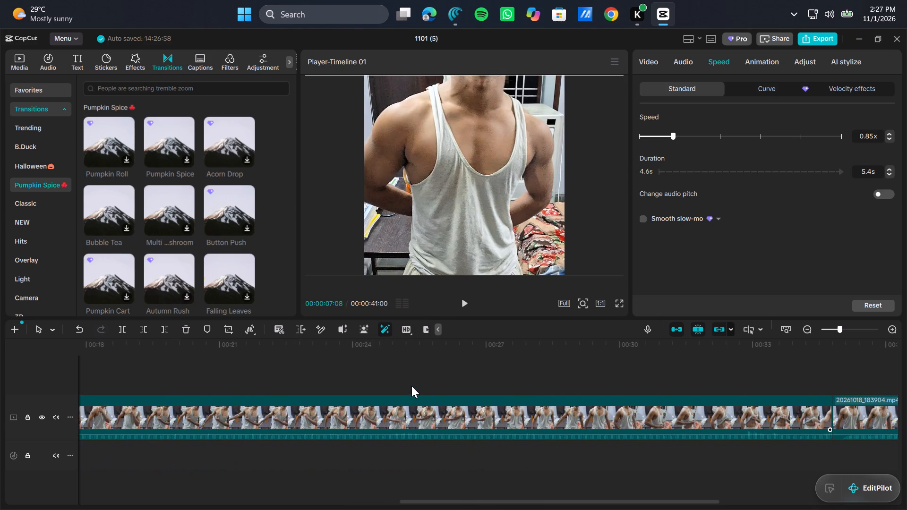
click(411, 386)
drag(411, 386, 455, 383)
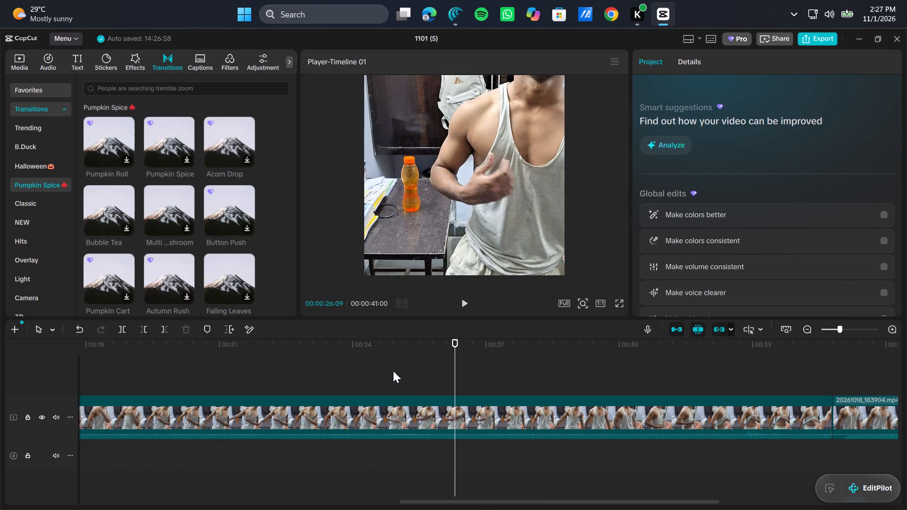
click(244, 374)
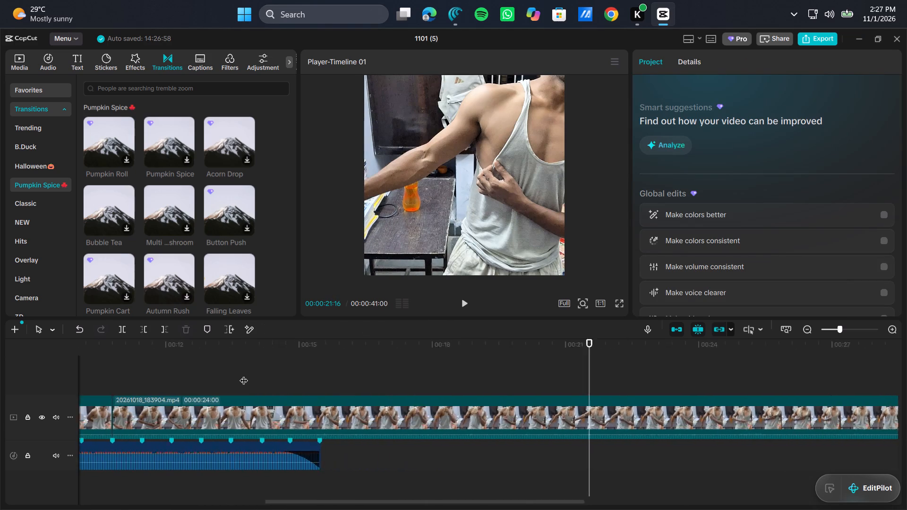
scroll(244, 374, left, 1)
click(244, 374)
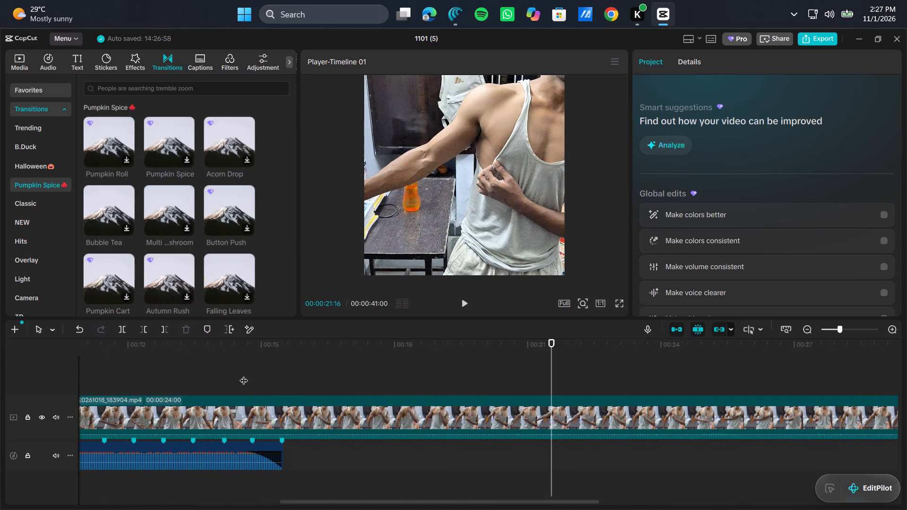
drag(244, 374, 304, 374)
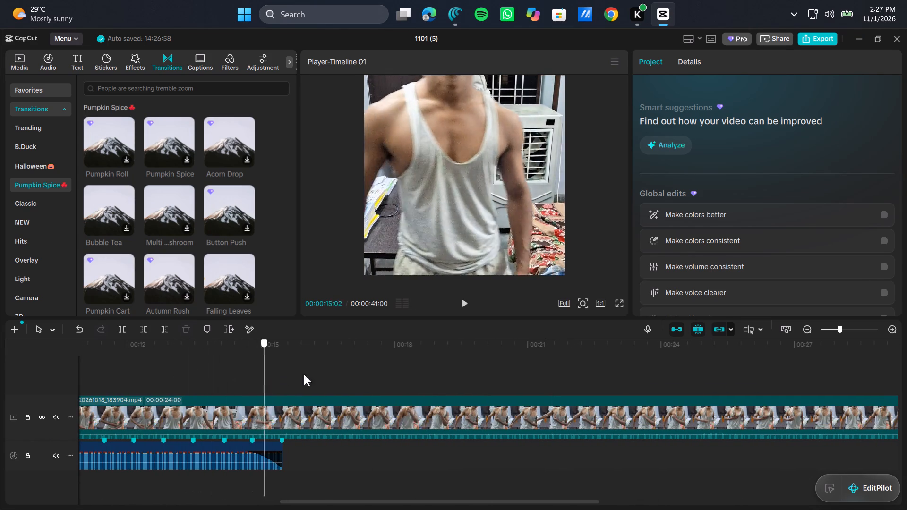
drag(304, 374, 437, 371)
scroll(437, 371, left, 3)
click(325, 356)
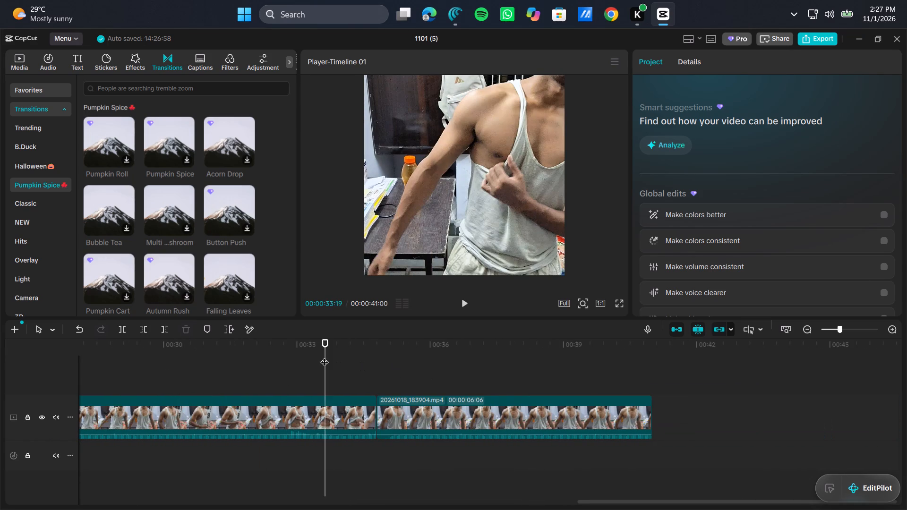
drag(325, 356, 401, 339)
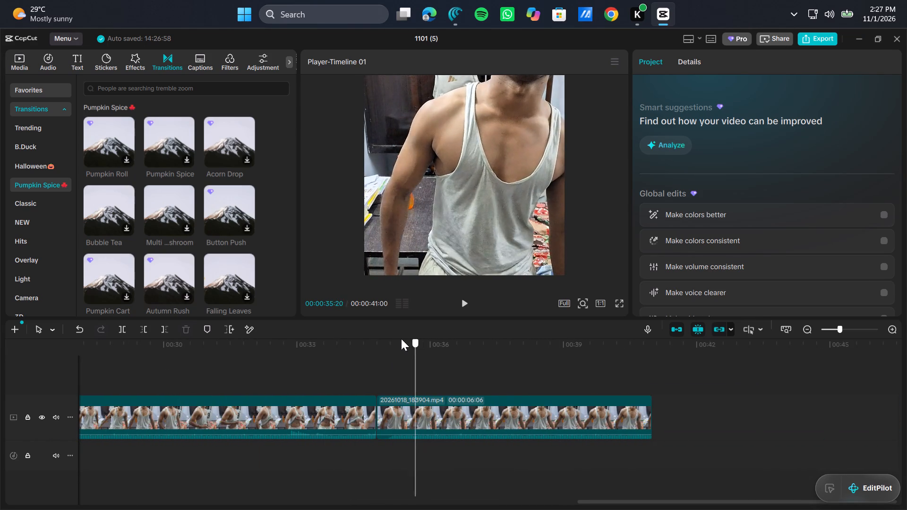
drag(401, 339, 415, 344)
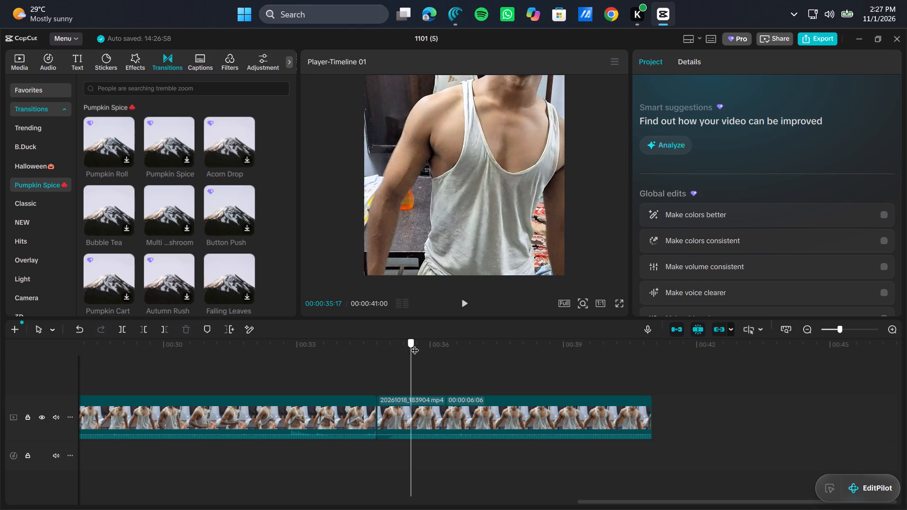
drag(415, 344, 466, 342)
Shift the last 20261018_183904 segment's framing horizontally in the preview to position X -232, keeping Y at 0.
drag(449, 217, 430, 217)
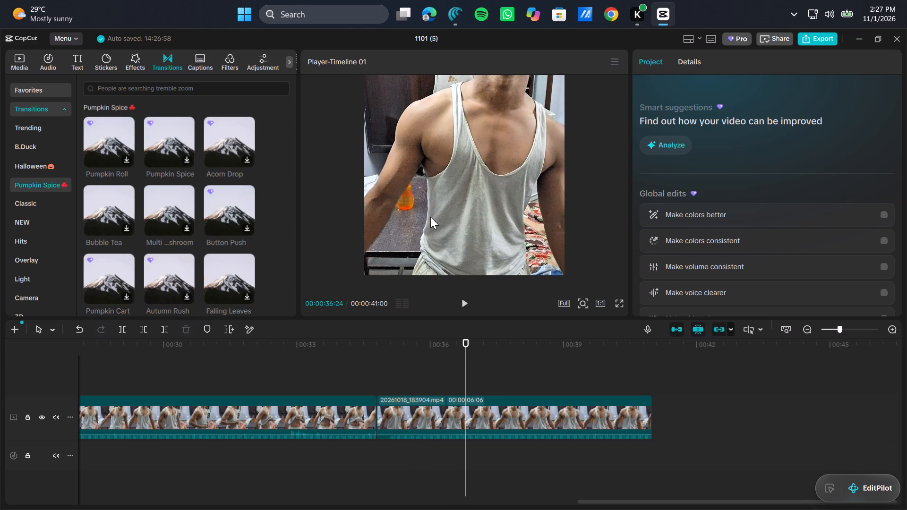
drag(430, 217, 408, 216)
click(408, 216)
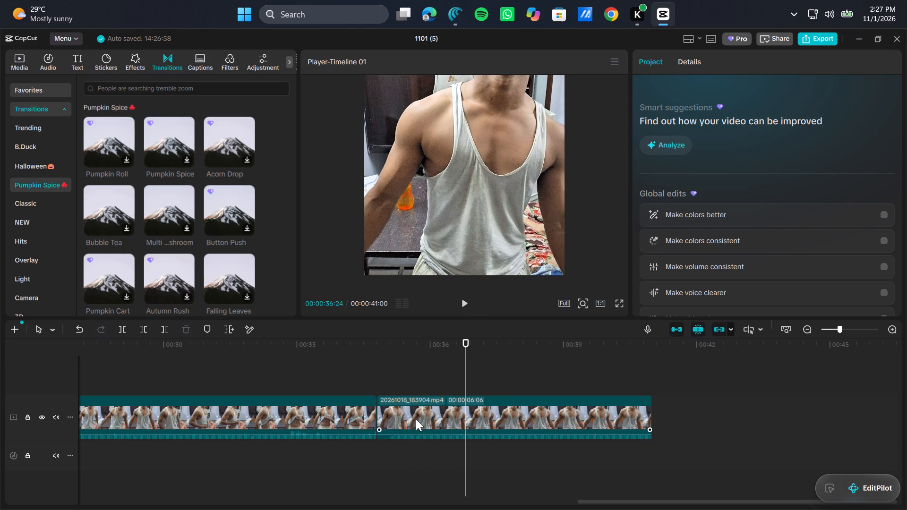
click(416, 419)
drag(476, 261, 456, 261)
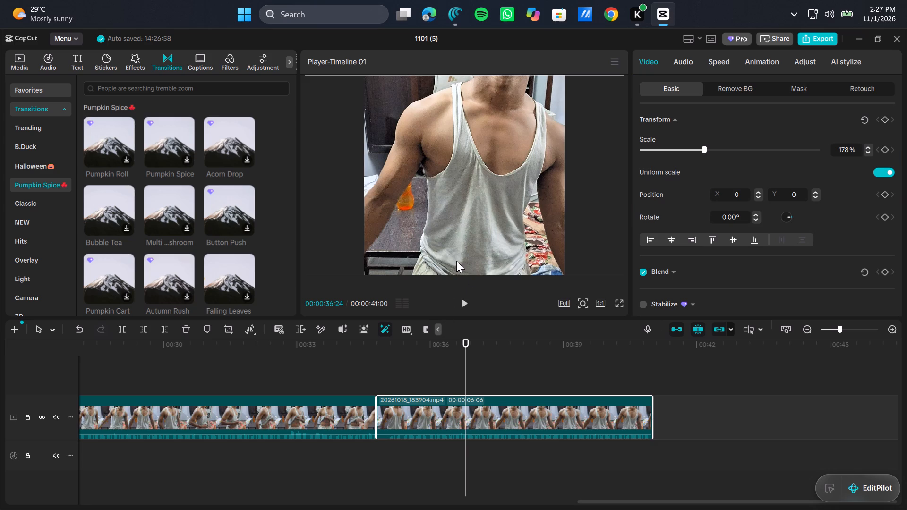
drag(475, 231, 455, 231)
click(455, 231)
drag(455, 231, 453, 231)
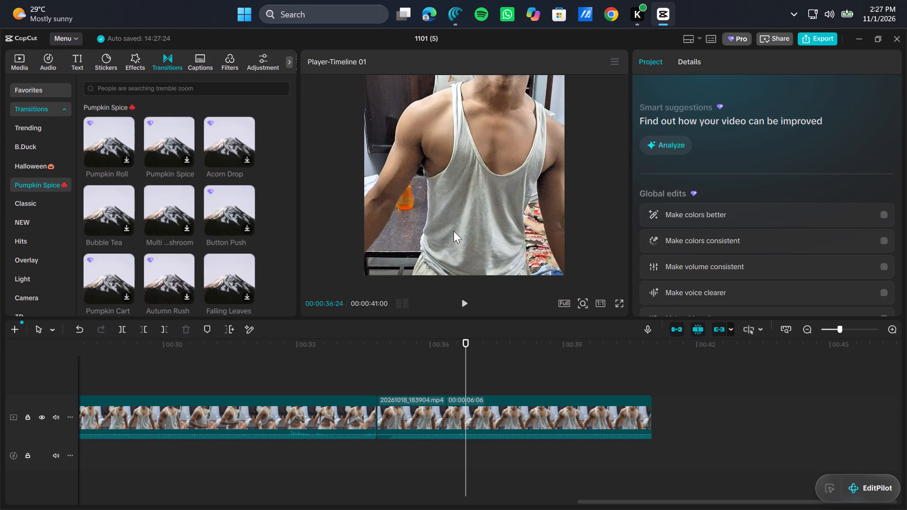
drag(453, 231, 429, 230)
click(422, 419)
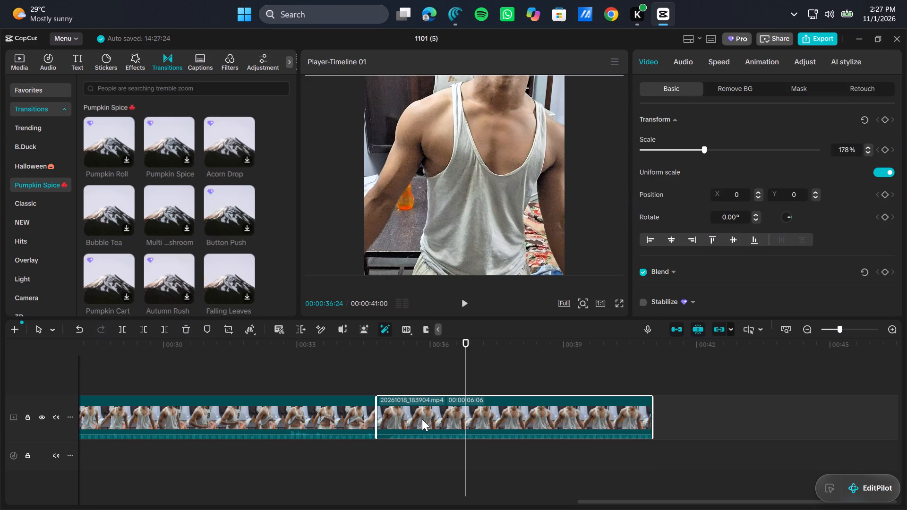
drag(468, 178, 455, 177)
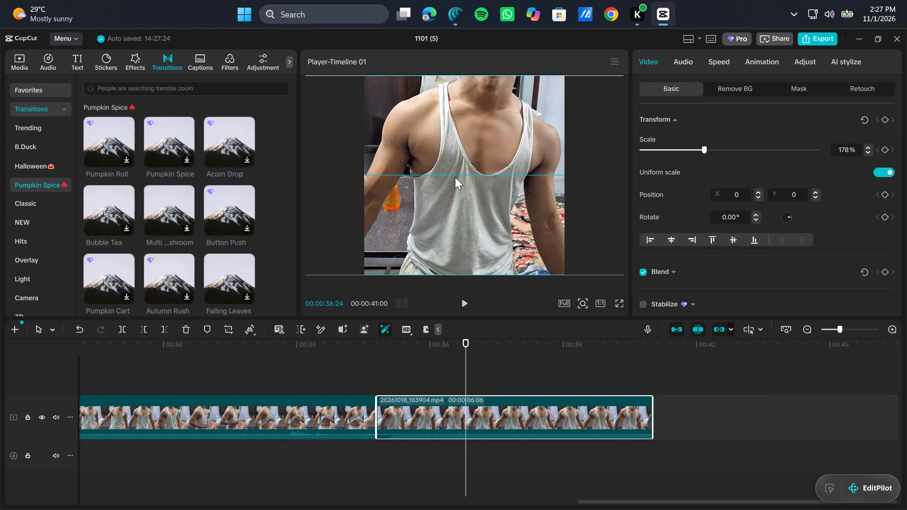
drag(455, 177, 456, 177)
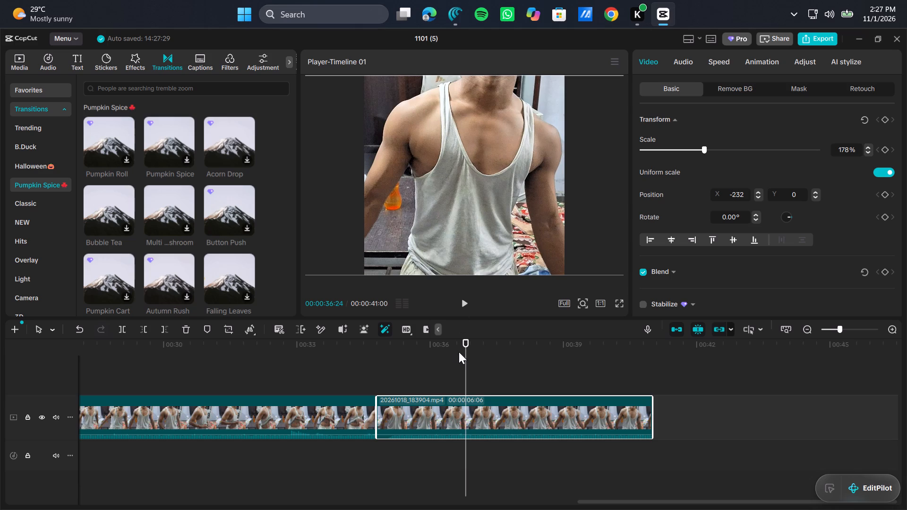
Review the reframed last segment and move it directly after the 20261018_190236 clip, ahead of the slowed 20261018_183904 segment.
drag(465, 352, 372, 352)
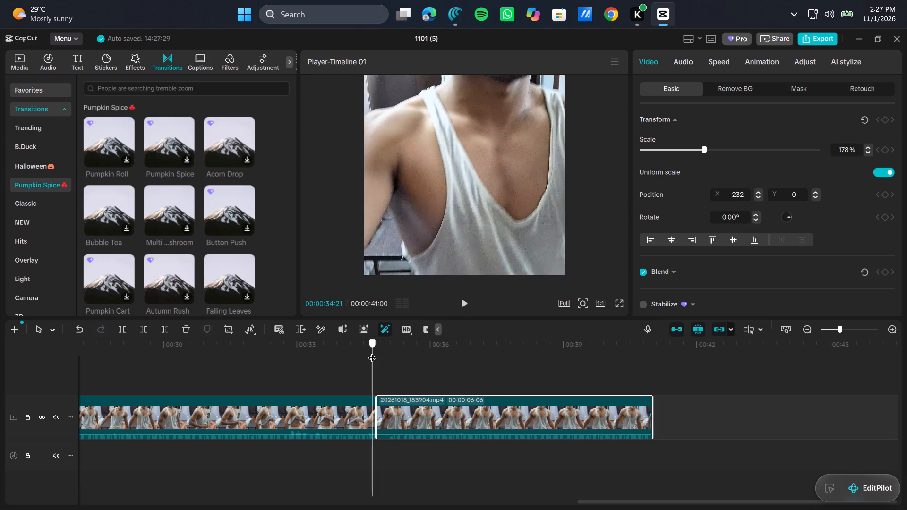
drag(372, 352, 405, 352)
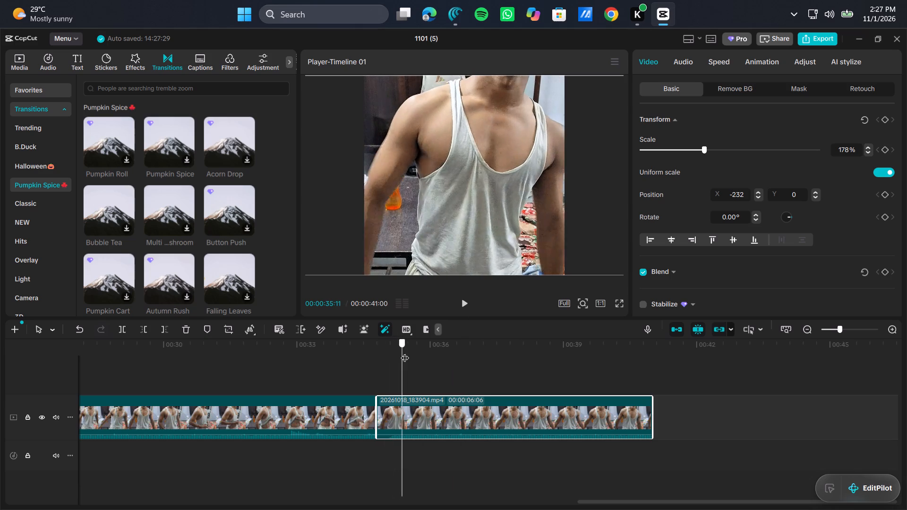
drag(405, 352, 466, 344)
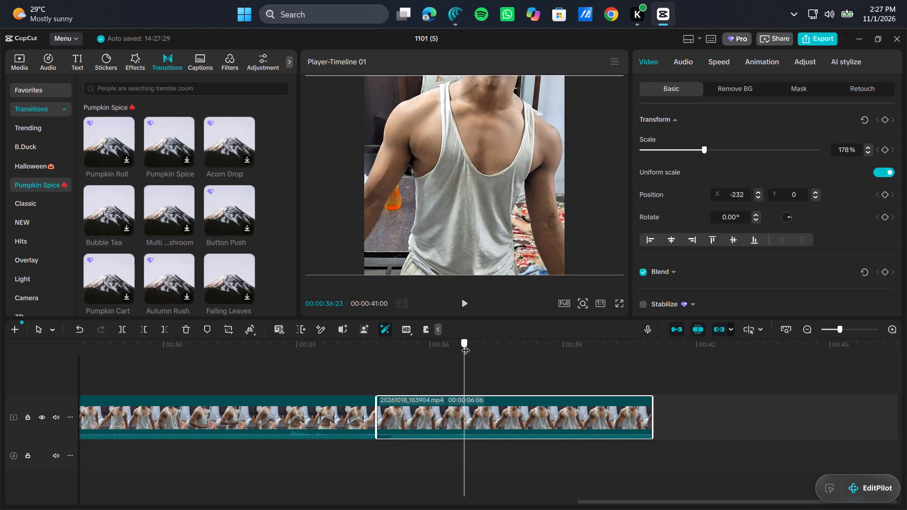
drag(466, 344, 501, 335)
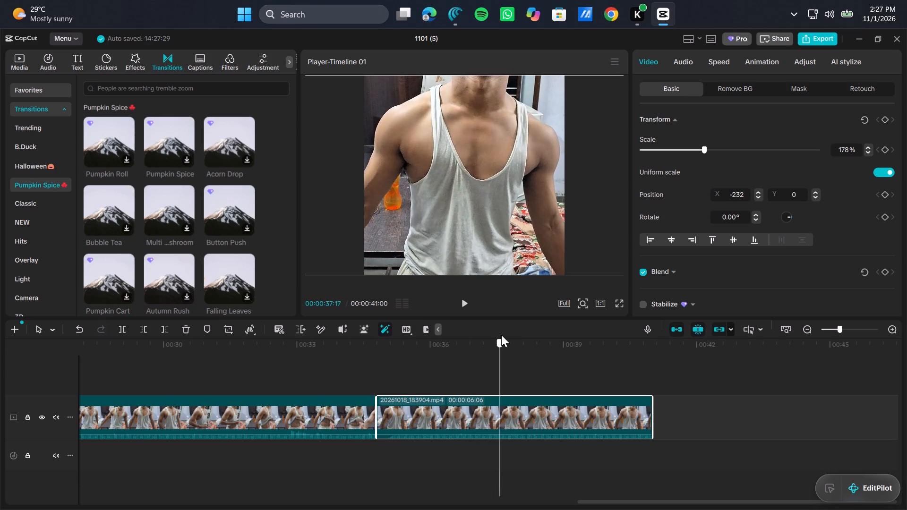
drag(501, 335, 511, 331)
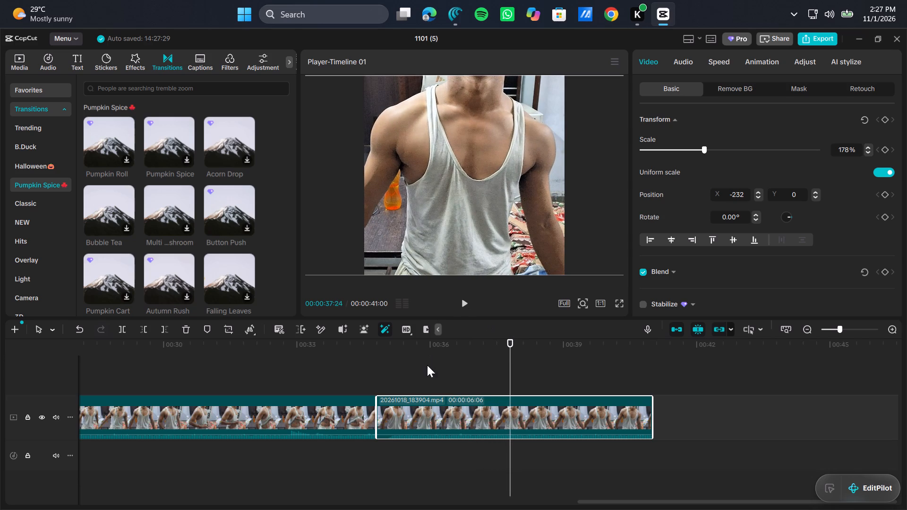
drag(435, 422, 2, 421)
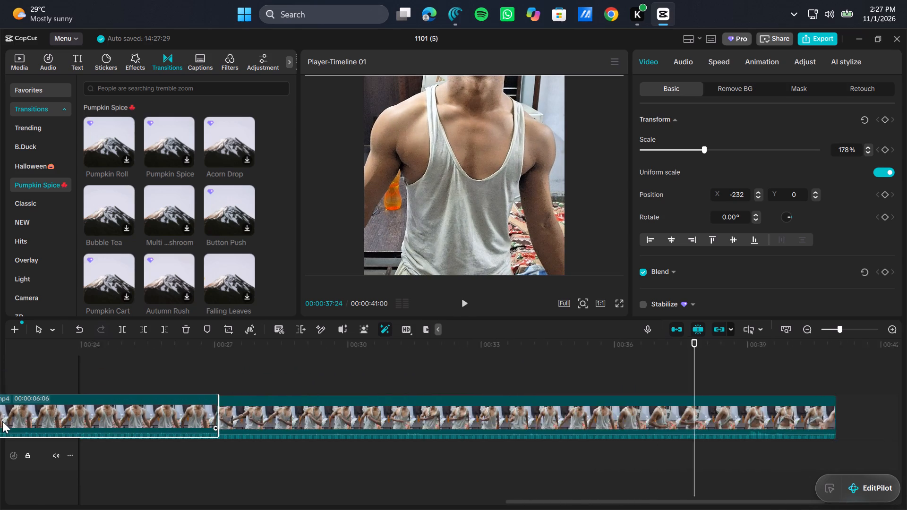
drag(2, 421, 54, 382)
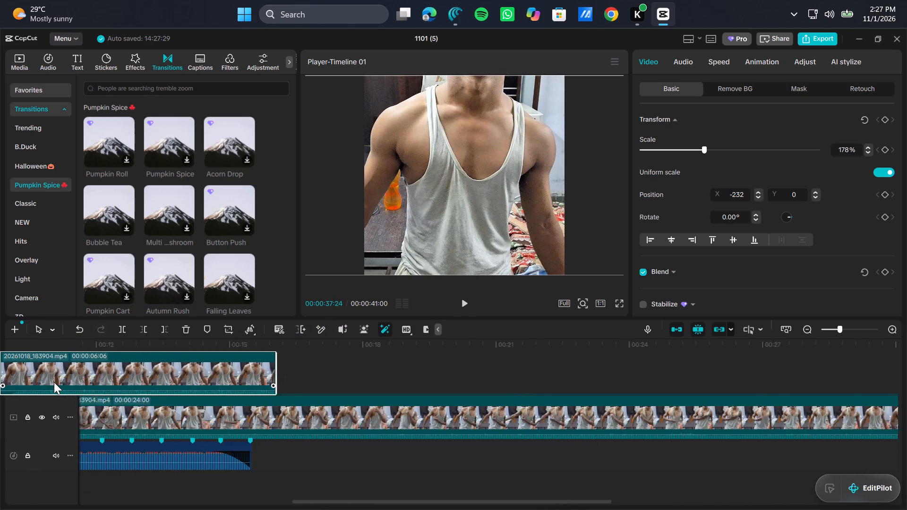
drag(54, 382, 222, 413)
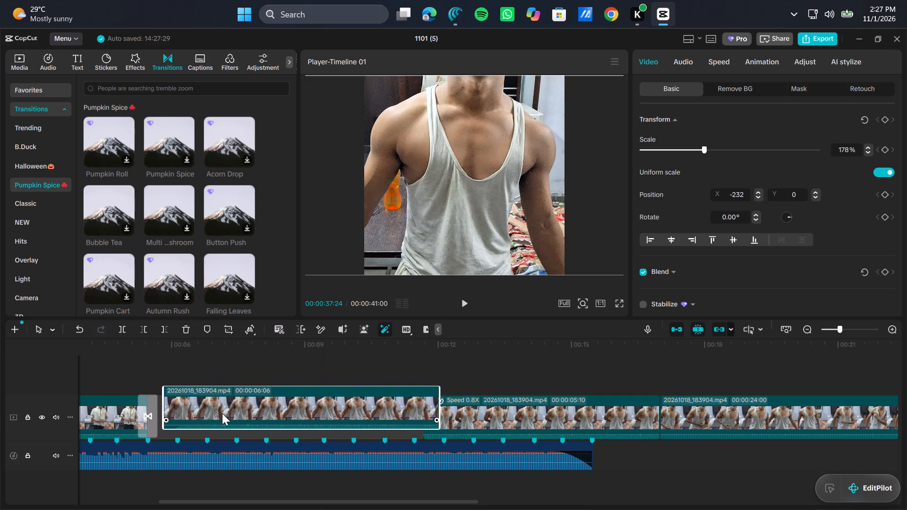
drag(222, 413, 214, 416)
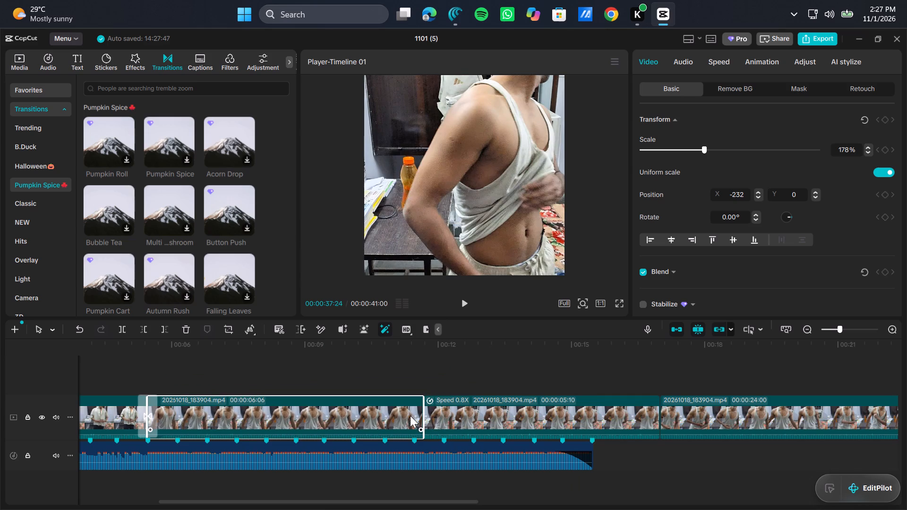
Trim the end of the moved 20261018_183904 segment to the beat marker at 00:00:10:03, giving a duration of 00:00:04:19.
drag(422, 410, 368, 415)
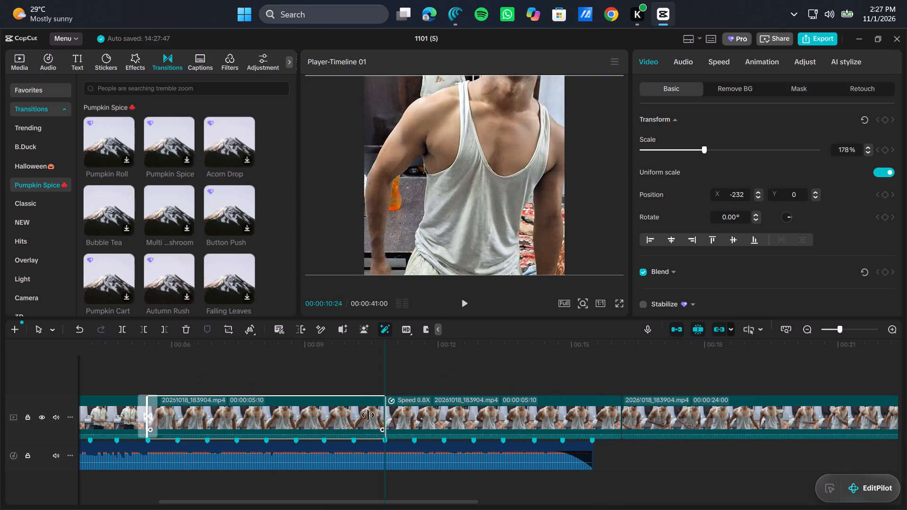
drag(368, 415, 350, 416)
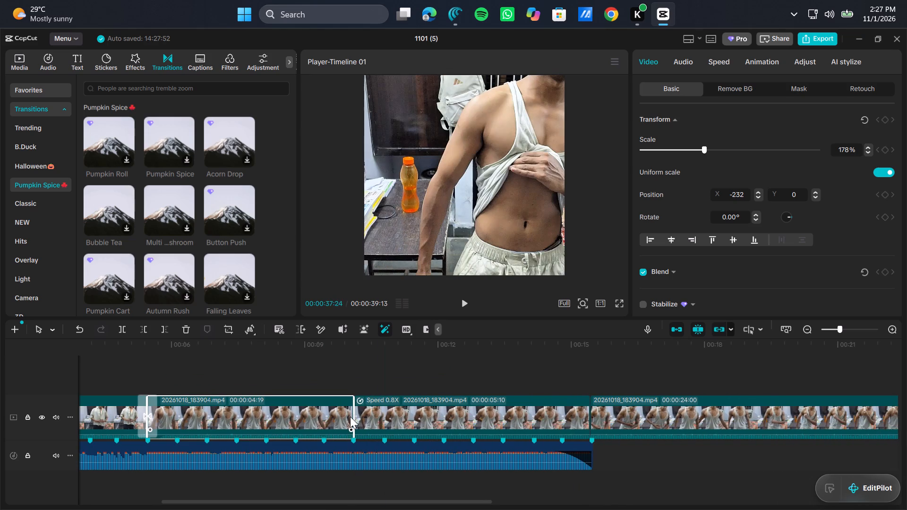
Add the Classic Black Fade transition at the 00:00:10:03 cut between the moved segment and the slowed 20261018_183904 segment.
click(351, 367)
click(351, 367)
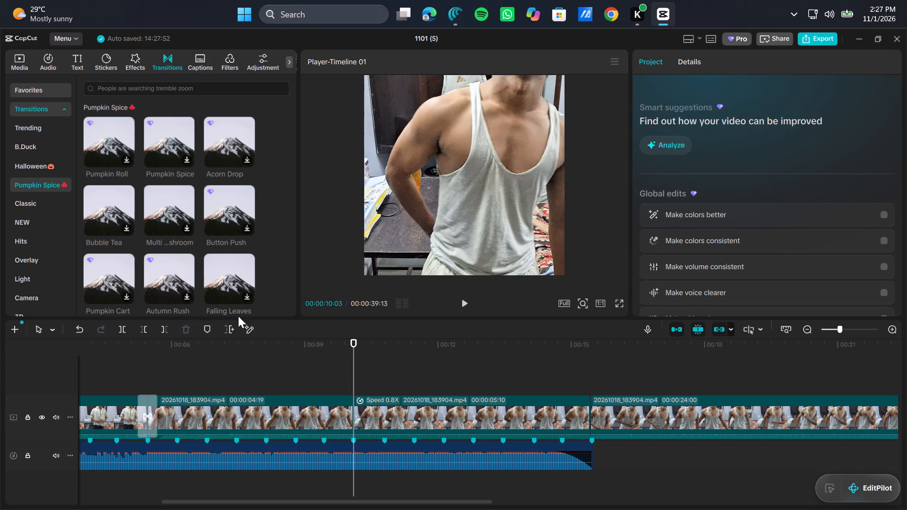
scroll(132, 179, up, 1)
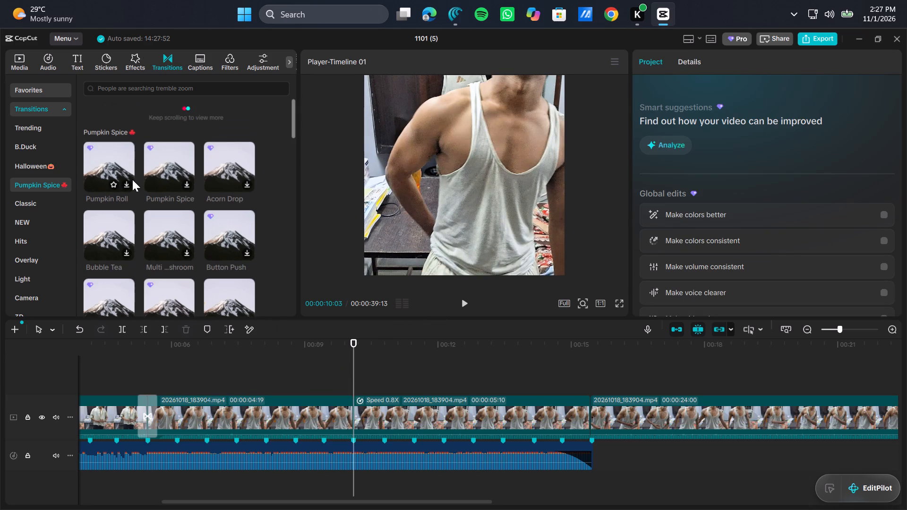
click(27, 202)
double_click(130, 232)
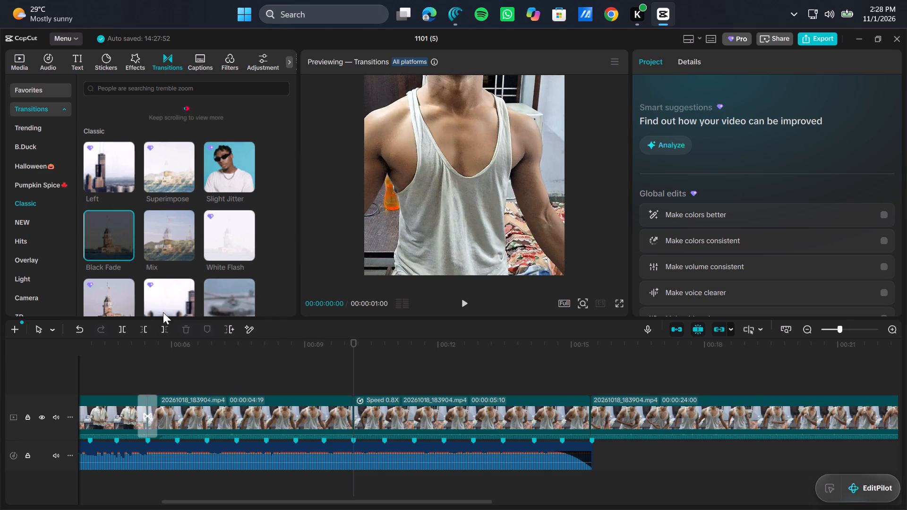
click(125, 252)
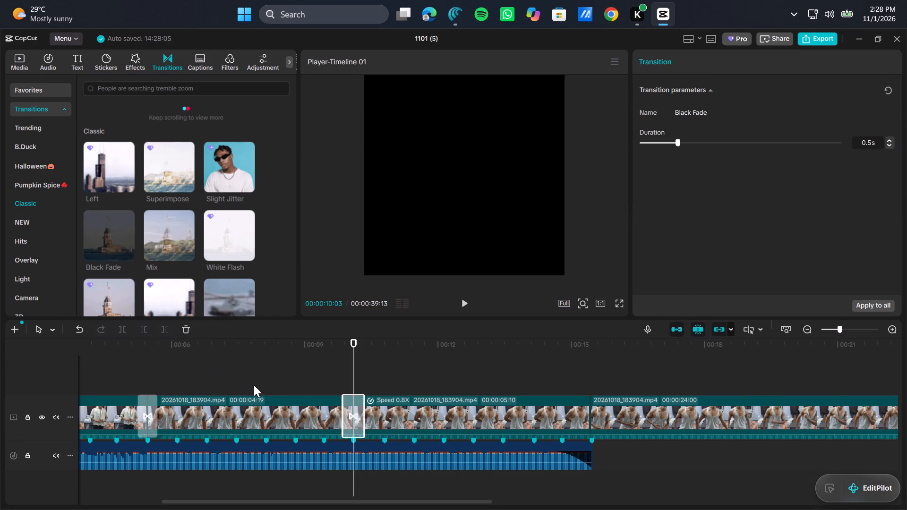
Play the edit back from the start to check the cuts and transitions against the song and the footage beyond it.
scroll(254, 385, left, 2)
scroll(254, 385, right, 7)
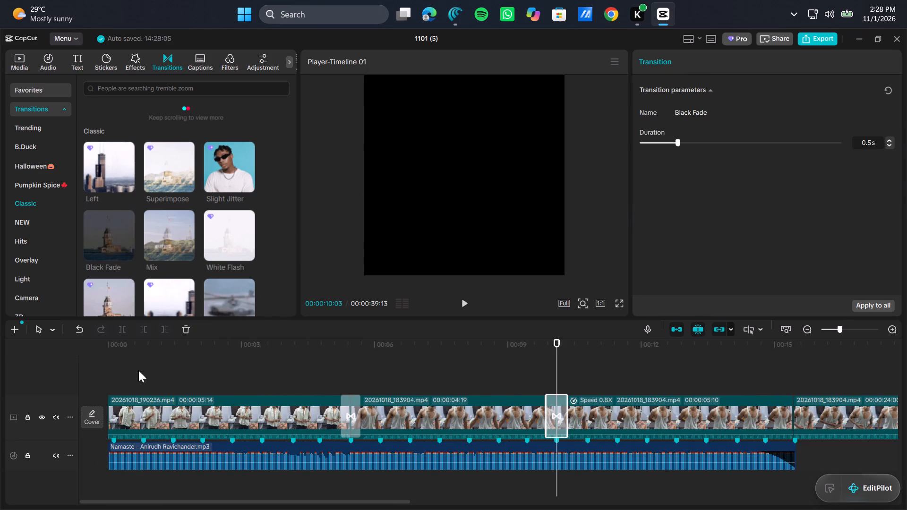
click(138, 370)
drag(138, 370, 0, 358)
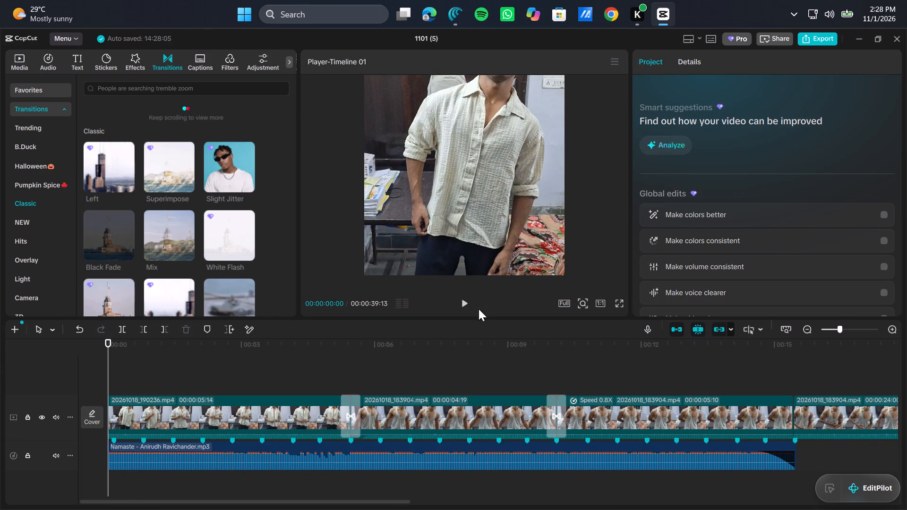
click(463, 306)
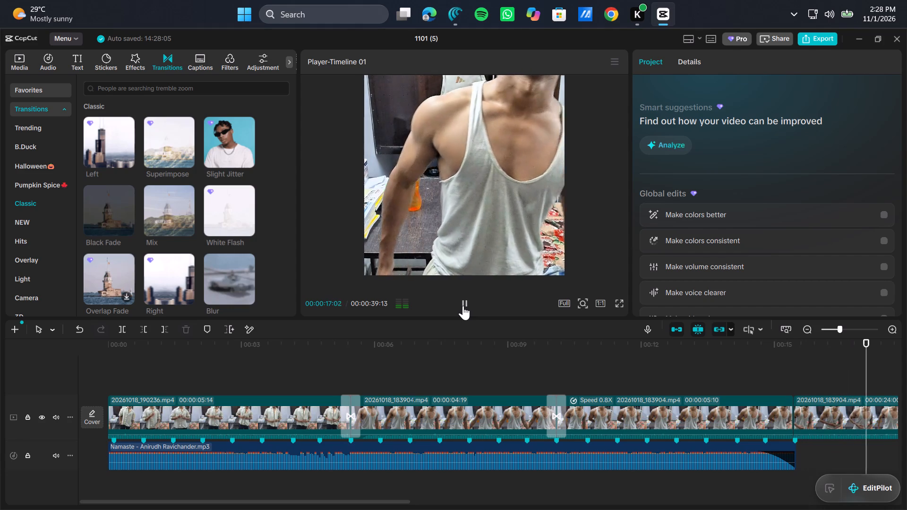
scroll(463, 306, right, 10)
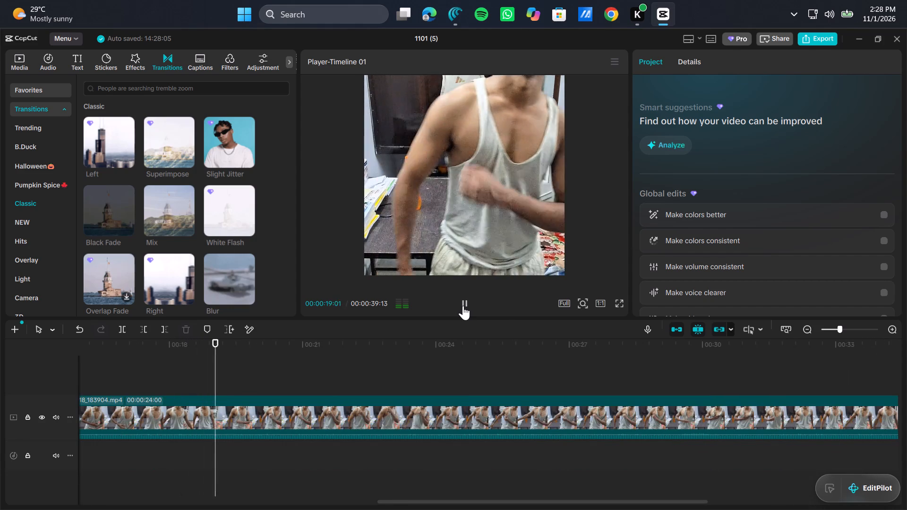
scroll(463, 306, right, 4)
click(469, 306)
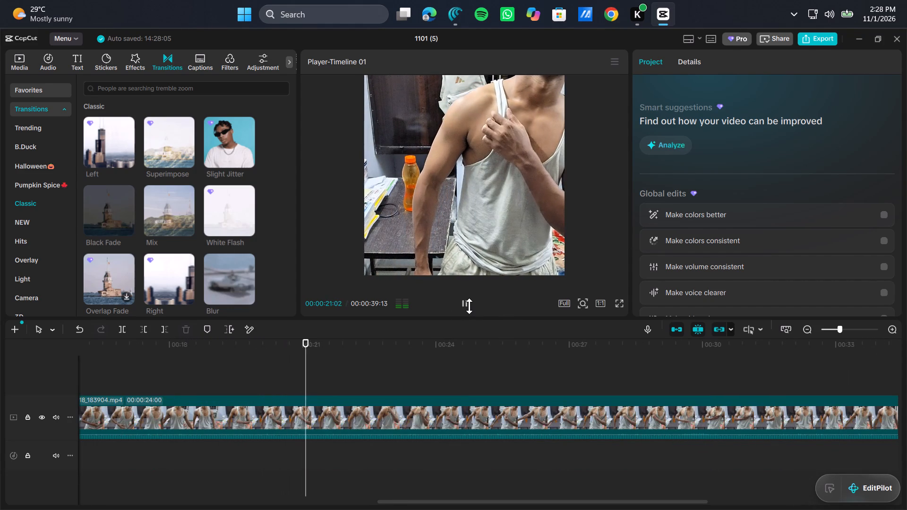
Mute the main video track so that only the Namaste song plays.
scroll(414, 361, right, 18)
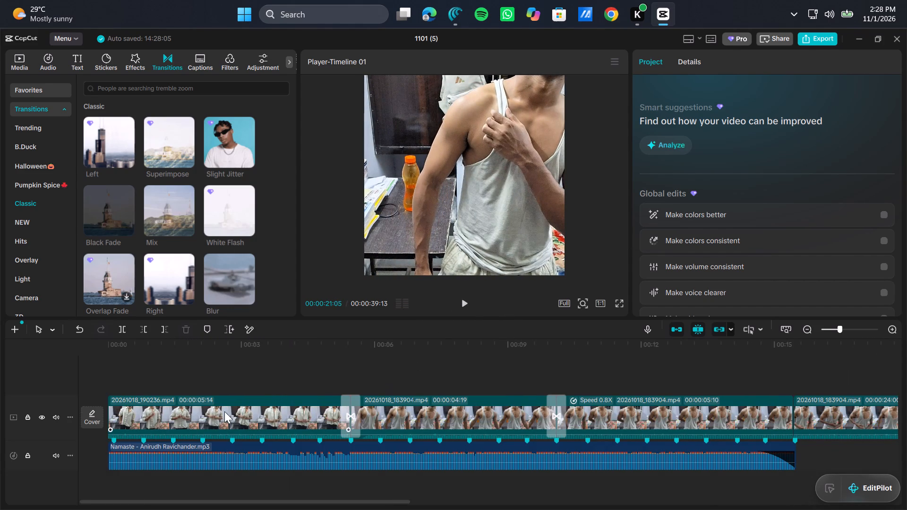
click(54, 422)
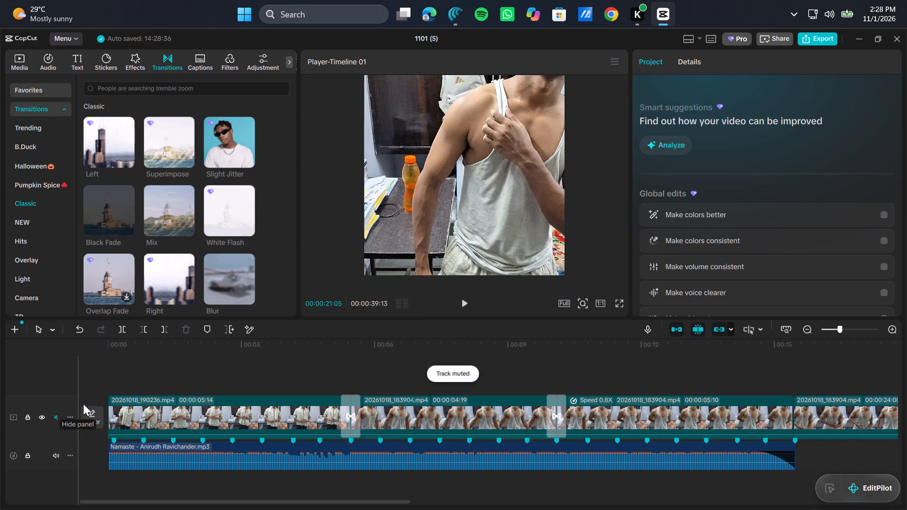
Play the edit from the start with the clip audio muted, checking it past the end of the song.
click(108, 375)
drag(108, 375, 96, 369)
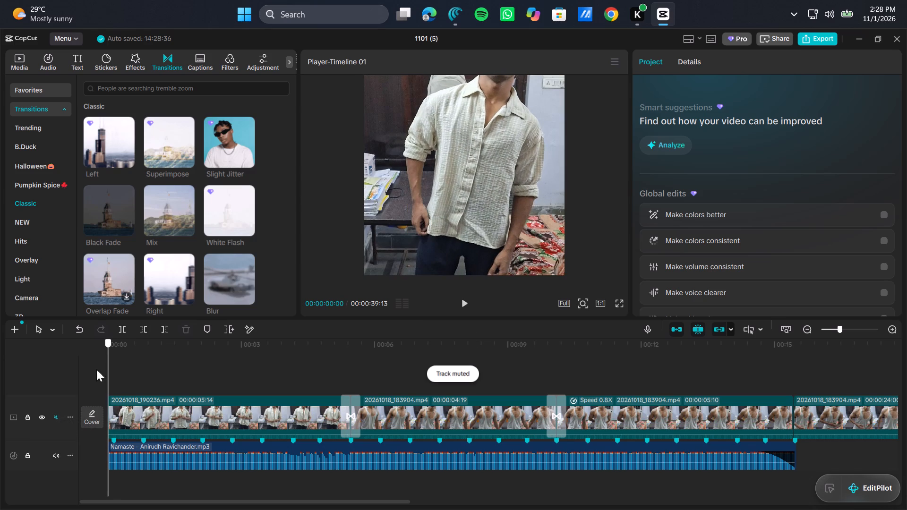
drag(96, 369, 80, 368)
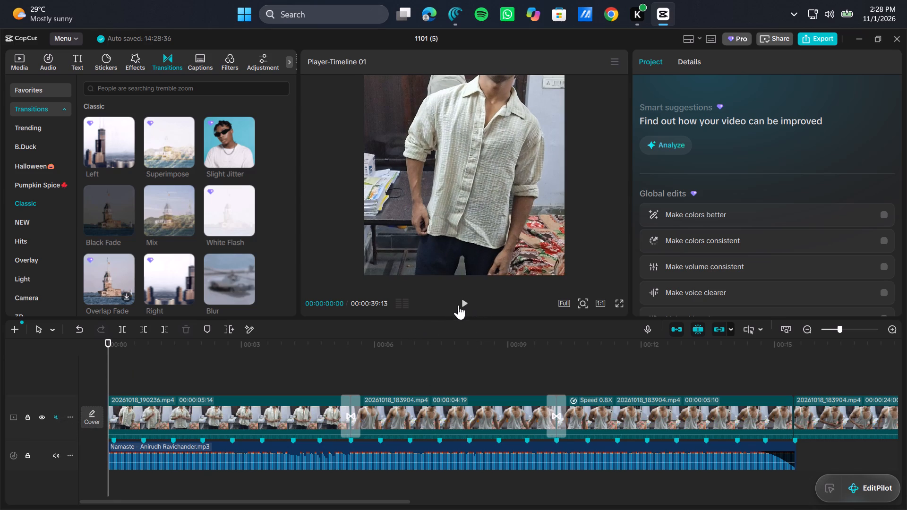
click(462, 304)
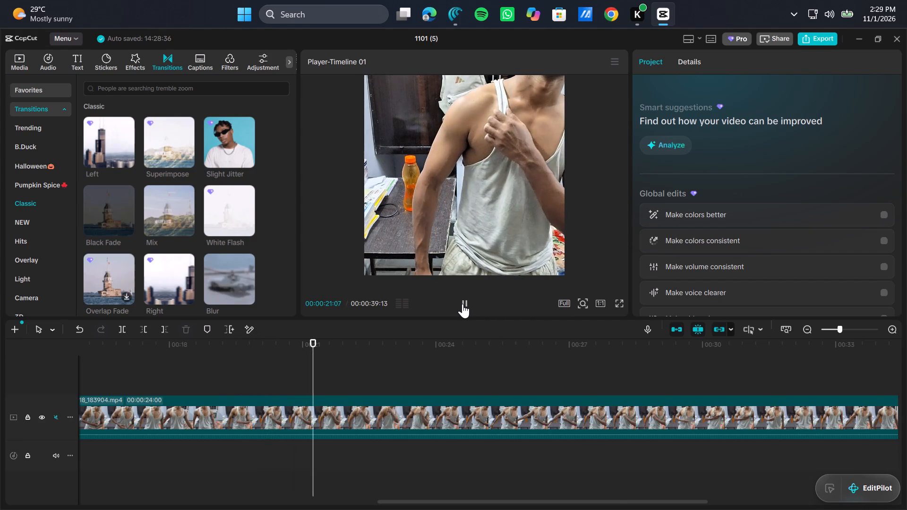
click(462, 304)
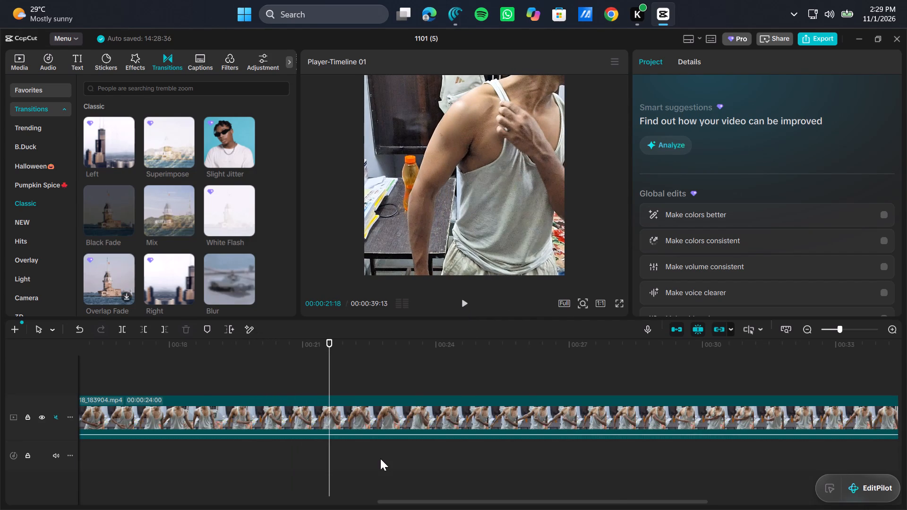
Delete the leftover 20261018_183904 segment that runs past the end of the song, after the 0.8X segment.
scroll(380, 459, right, 2)
scroll(443, 381, left, 2)
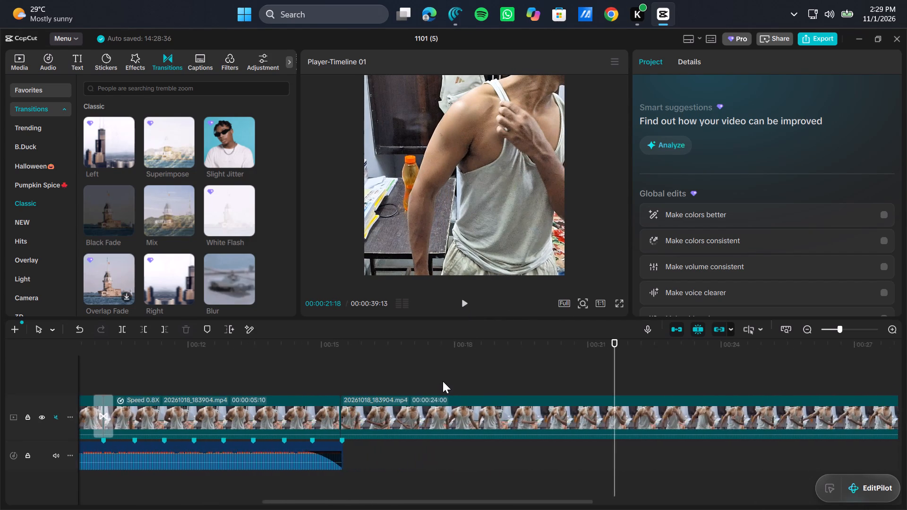
scroll(443, 381, left, 1)
drag(307, 380, 906, 436)
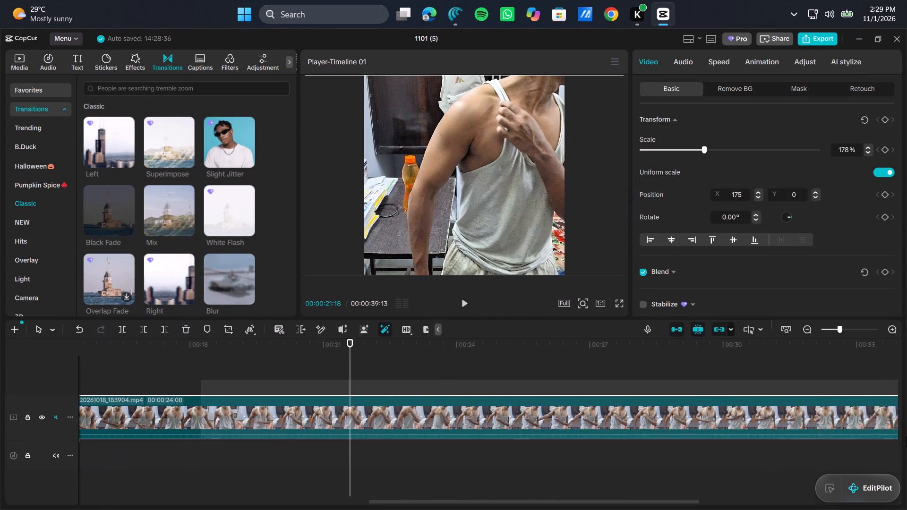
drag(906, 436, 897, 446)
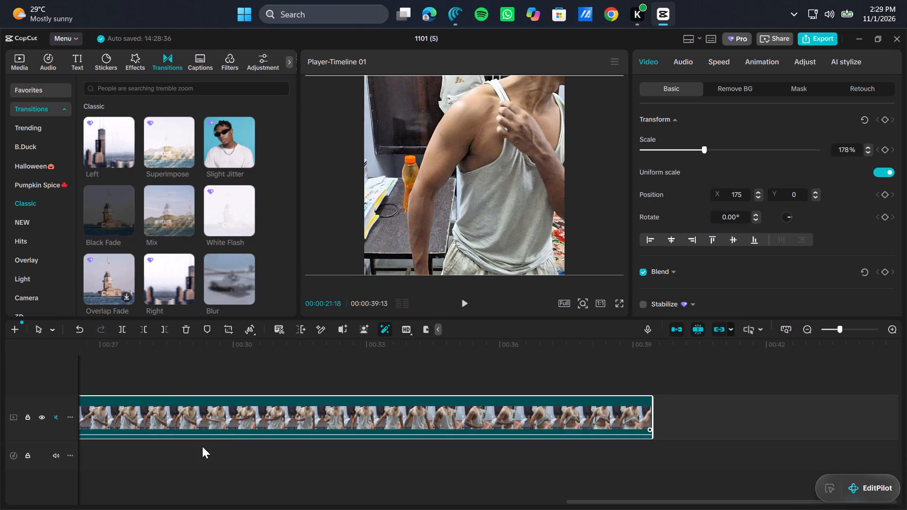
click(188, 331)
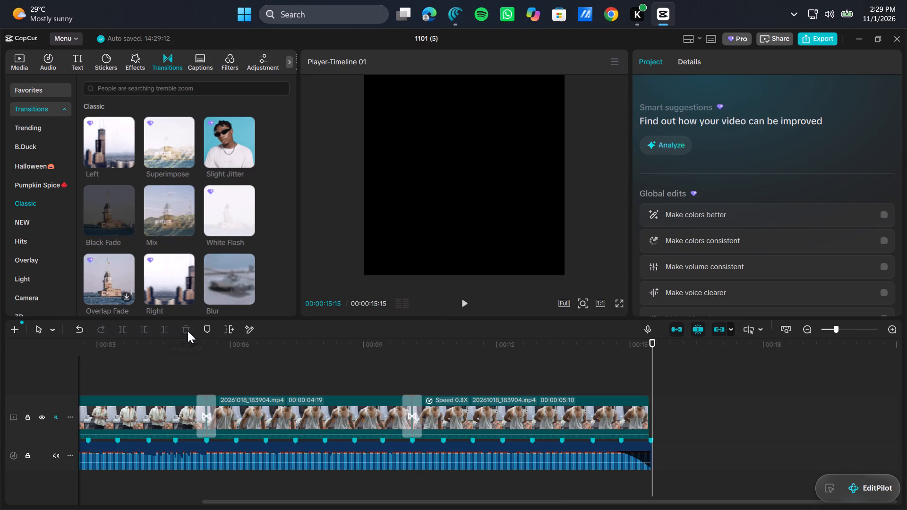
Play the shortened edit from the start to check it against the song.
click(465, 303)
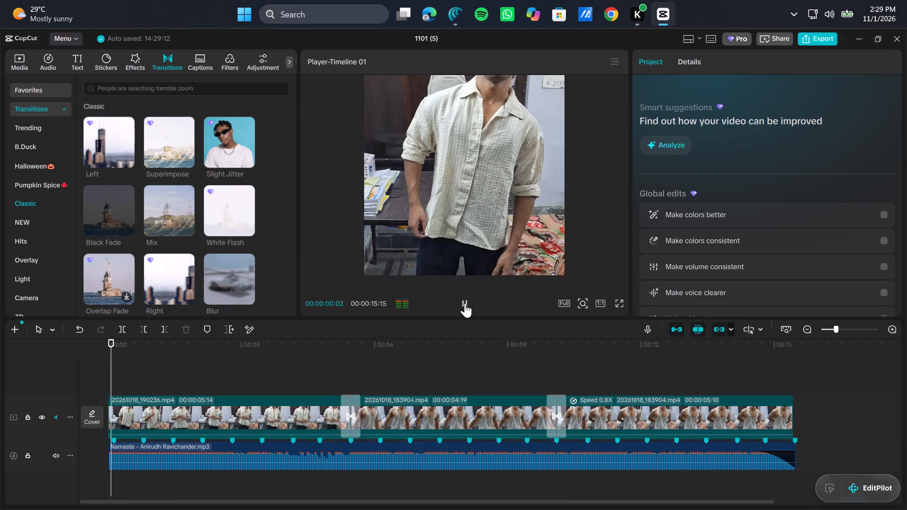
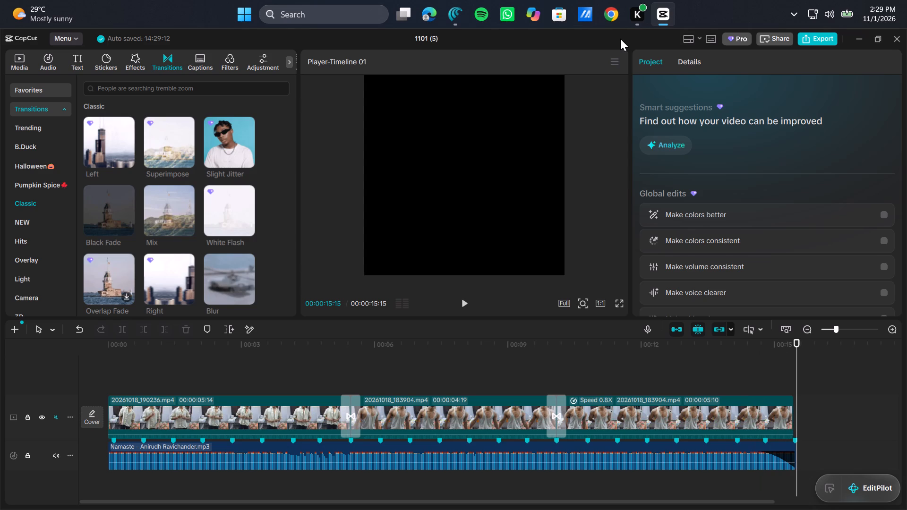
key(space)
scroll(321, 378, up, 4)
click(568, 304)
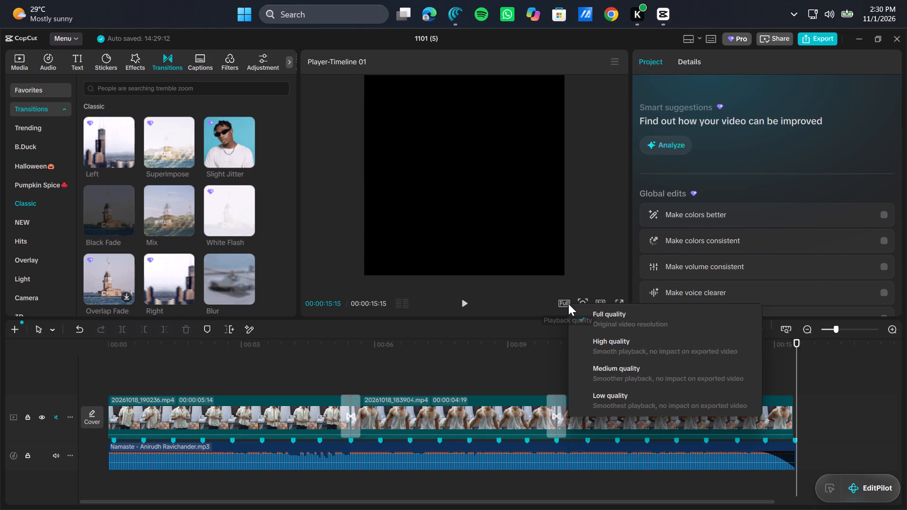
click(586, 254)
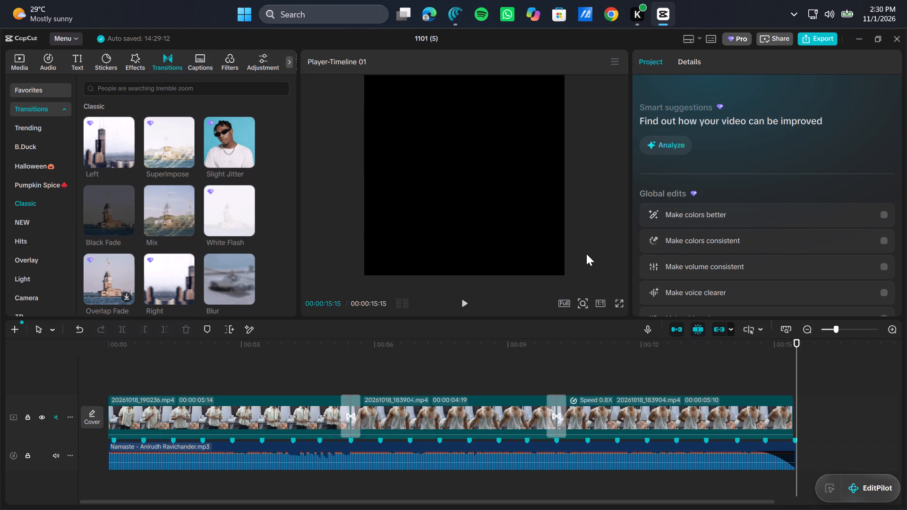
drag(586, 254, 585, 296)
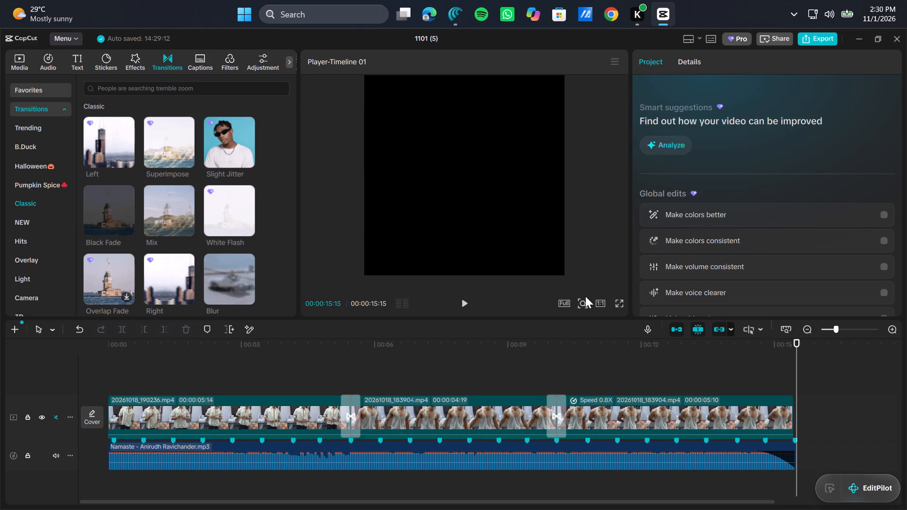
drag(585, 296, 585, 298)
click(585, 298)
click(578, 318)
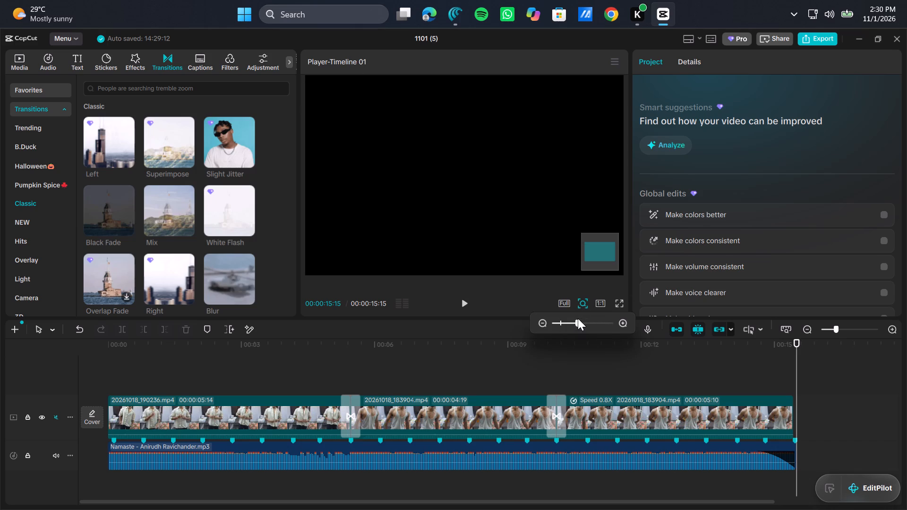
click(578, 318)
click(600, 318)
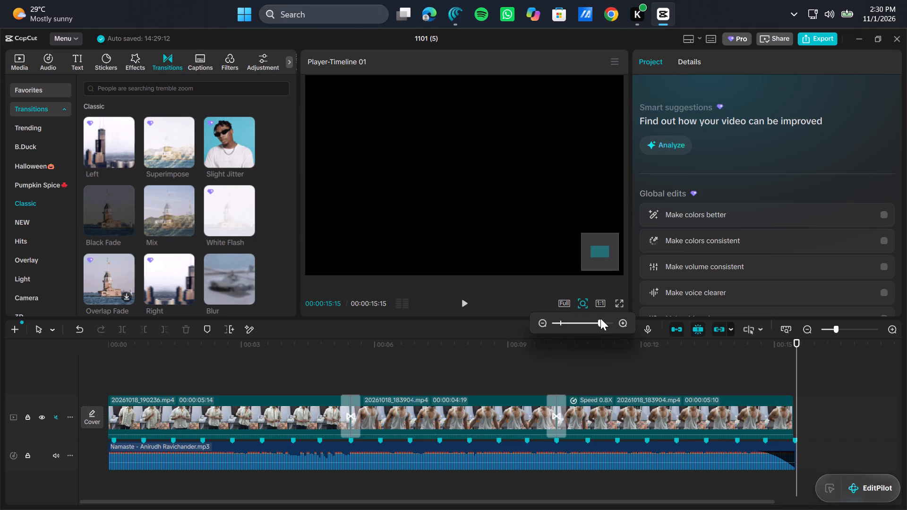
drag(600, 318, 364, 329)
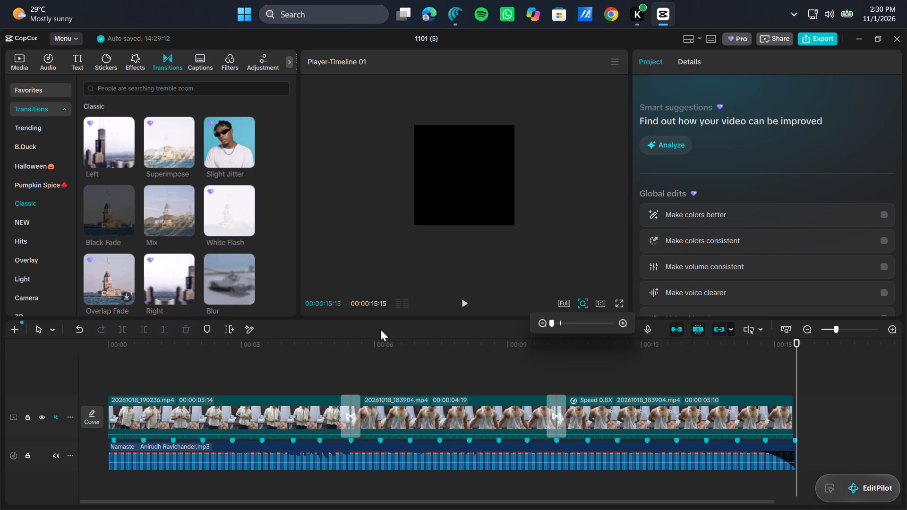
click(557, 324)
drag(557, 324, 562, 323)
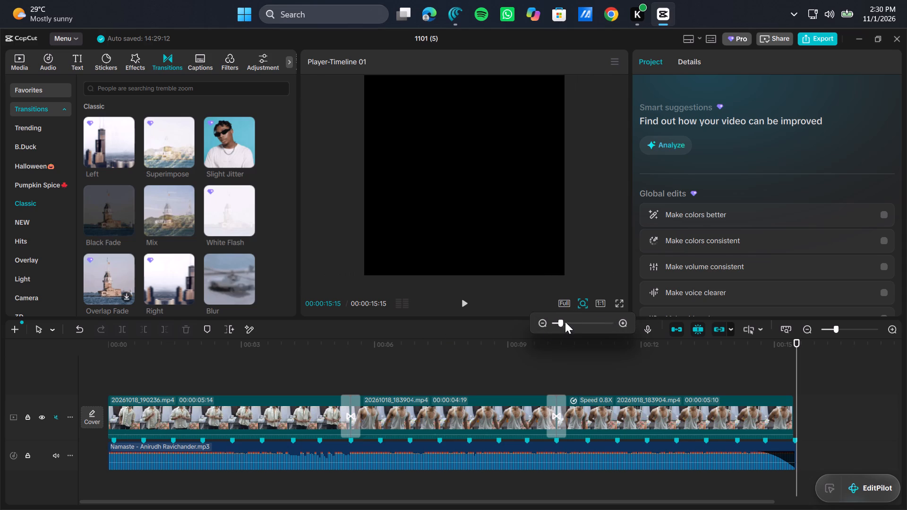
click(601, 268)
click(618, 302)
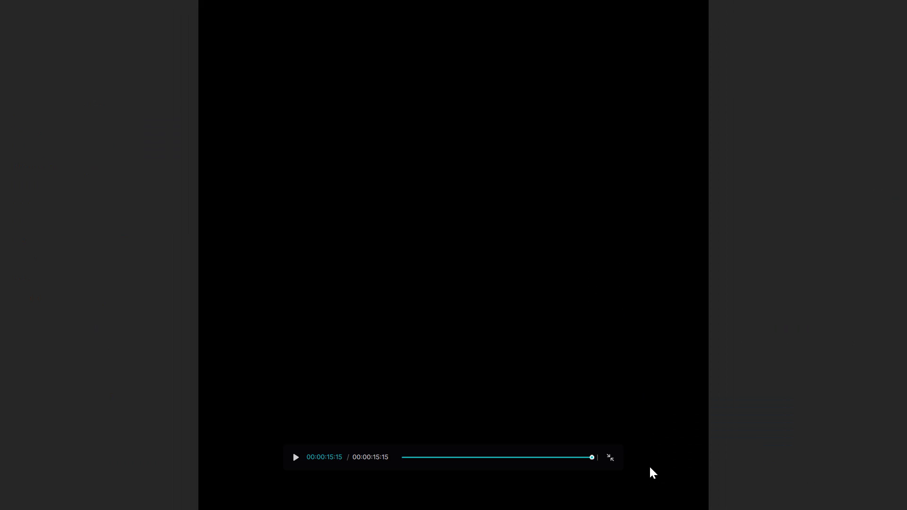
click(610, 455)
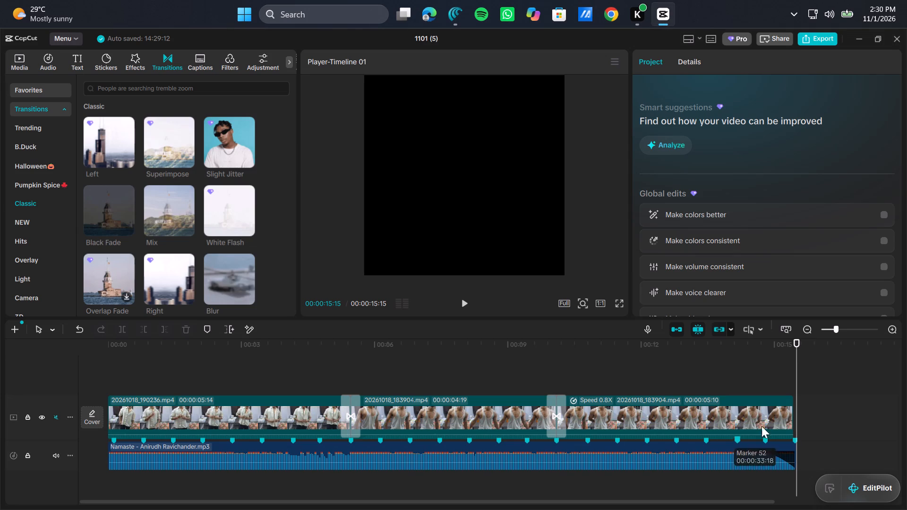
Extend the end of the final 0.8X 20261018_183904 segment to a duration of 00:00:05:12.
click(786, 410)
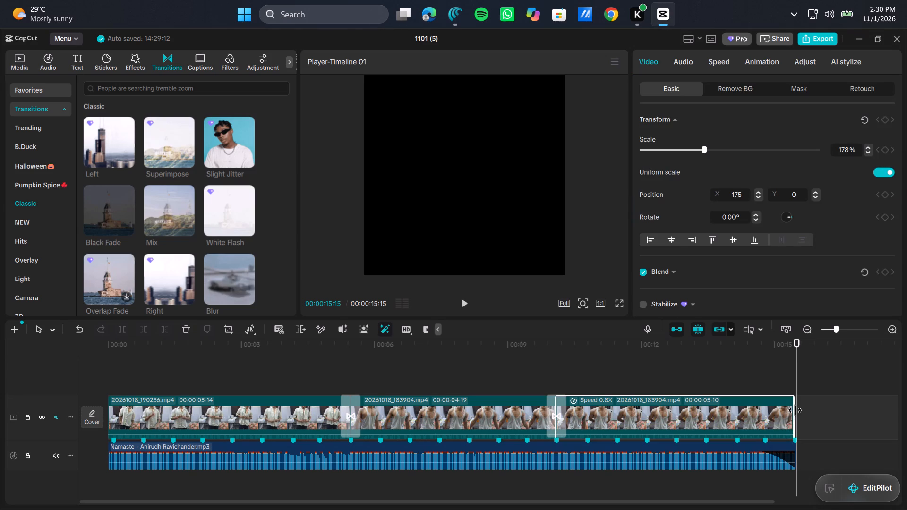
click(794, 411)
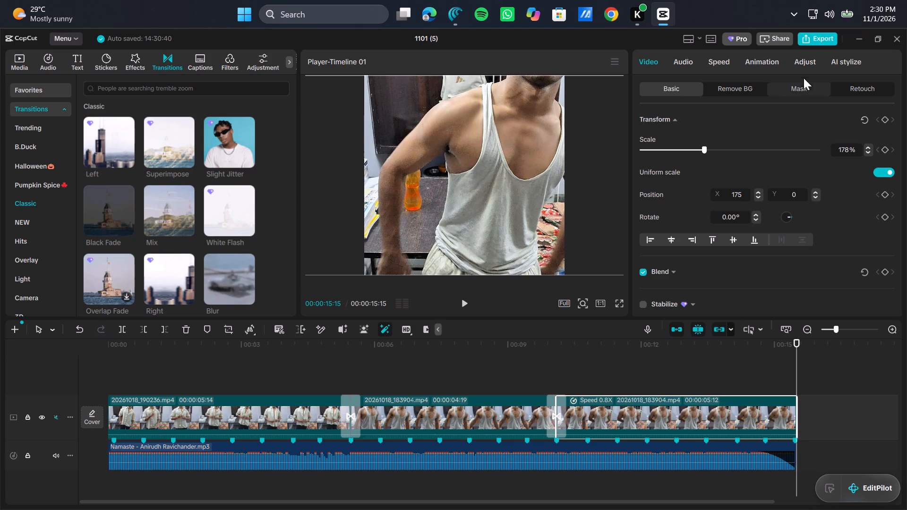
Open the animation options for the final 0.8X 20261018_183904 segment, with the playhead at 00:00:13:01.
click(800, 63)
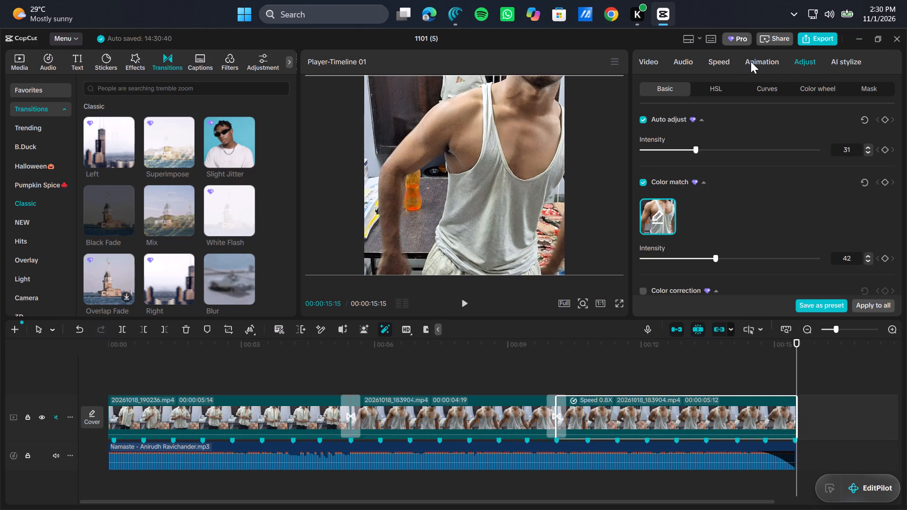
click(751, 61)
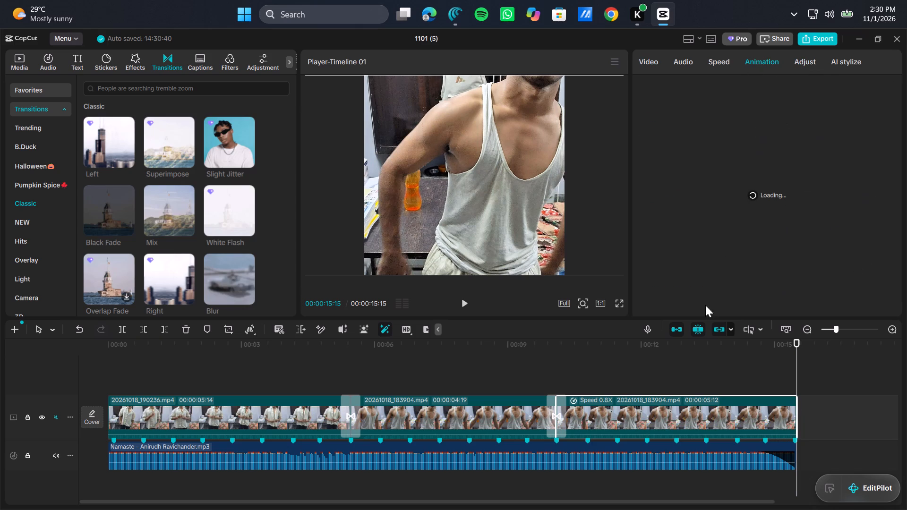
click(687, 406)
click(687, 369)
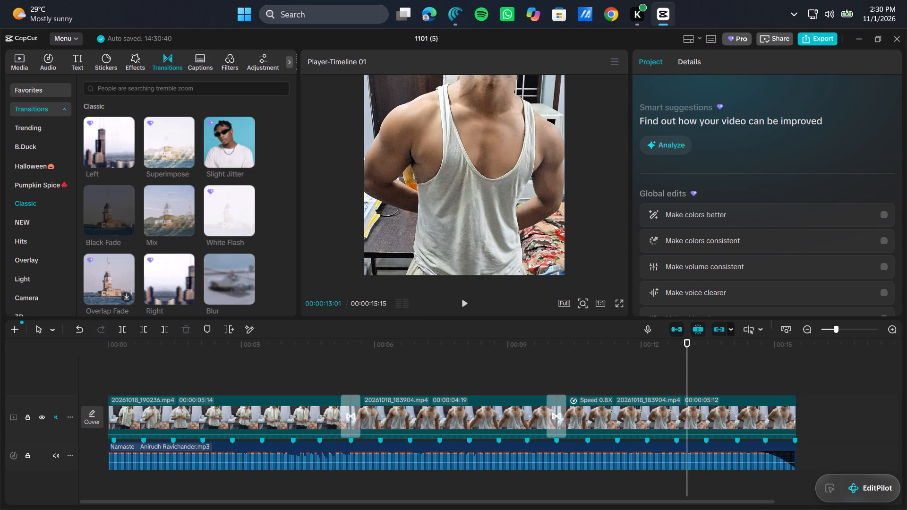
click(747, 417)
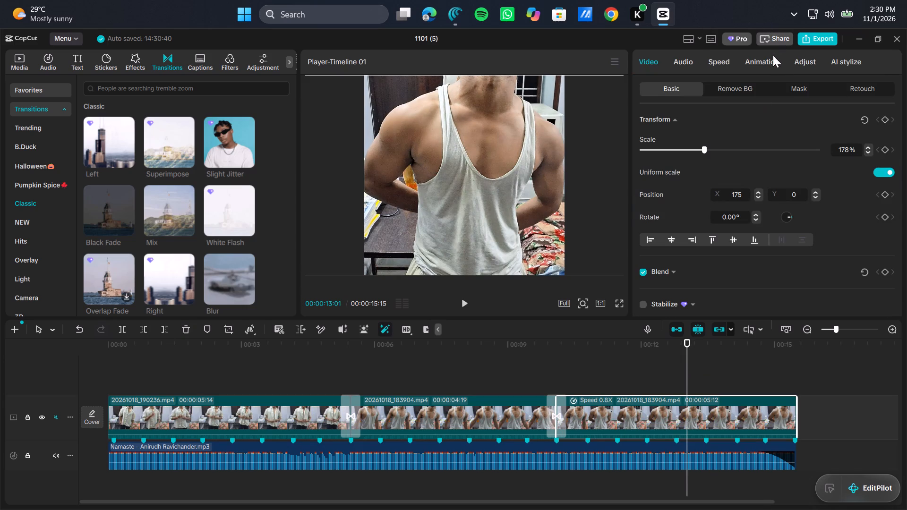
click(771, 63)
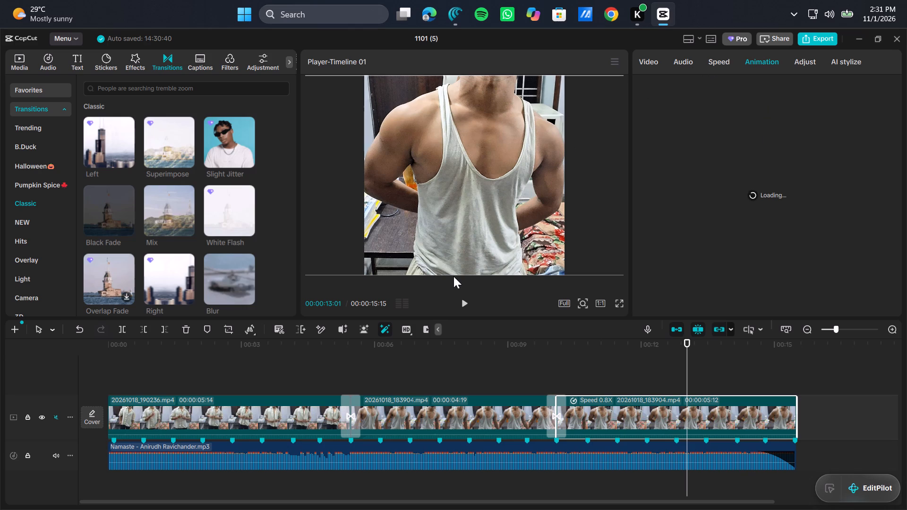
ctrl+scroll(442, 219, down, 6)
scroll(442, 219, up, 2)
ctrl+scroll(442, 219, down, 4)
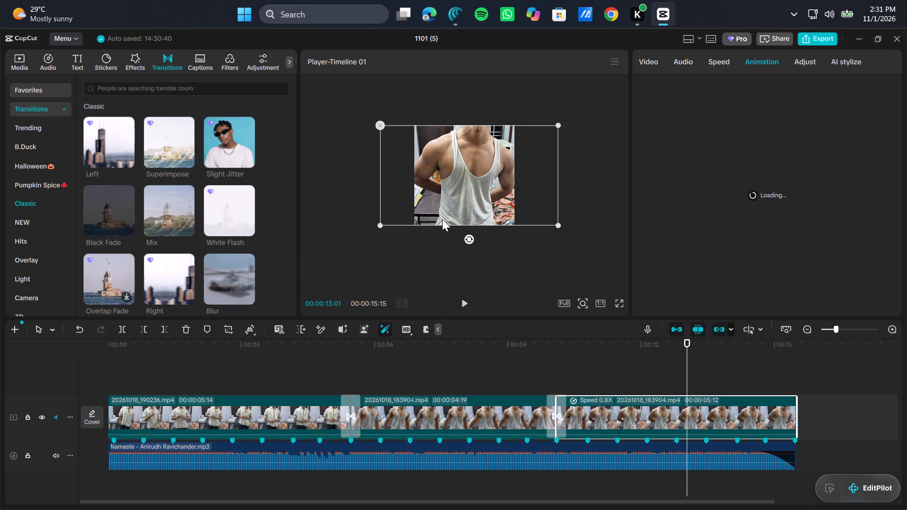
ctrl+scroll(442, 219, down, 3)
click(555, 249)
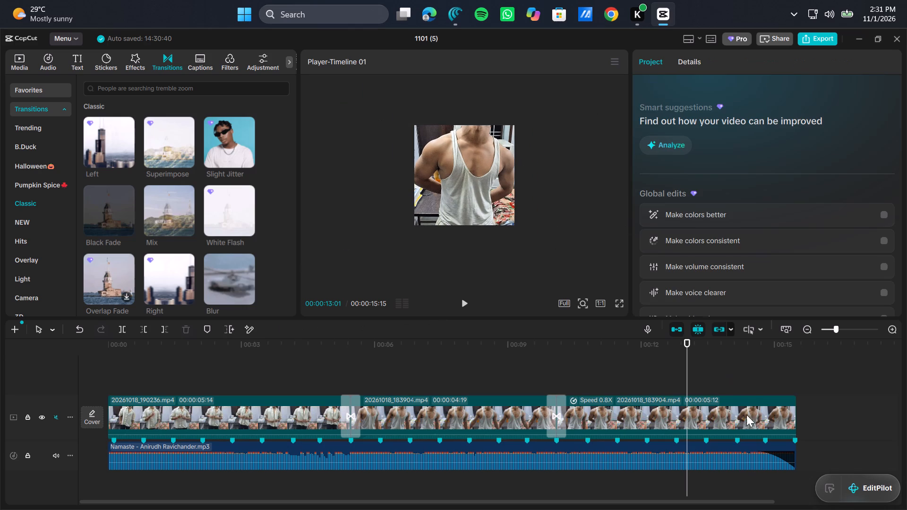
click(732, 416)
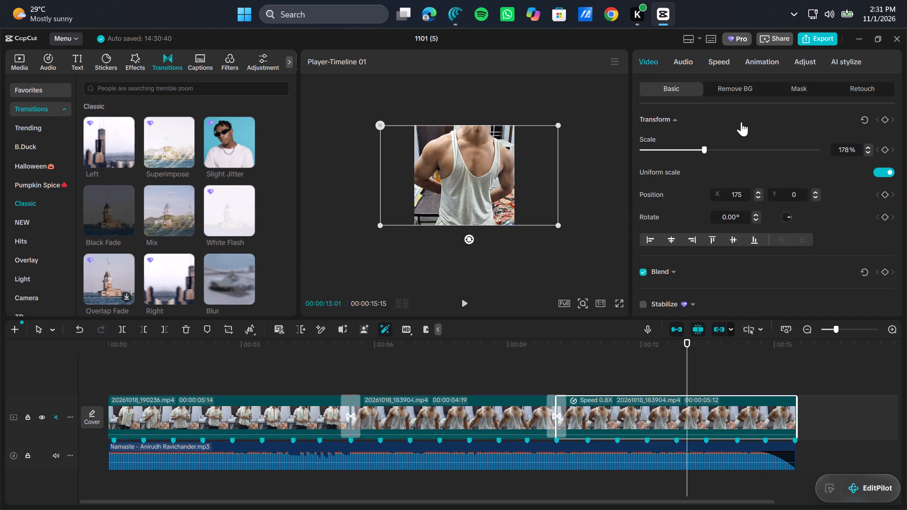
click(756, 66)
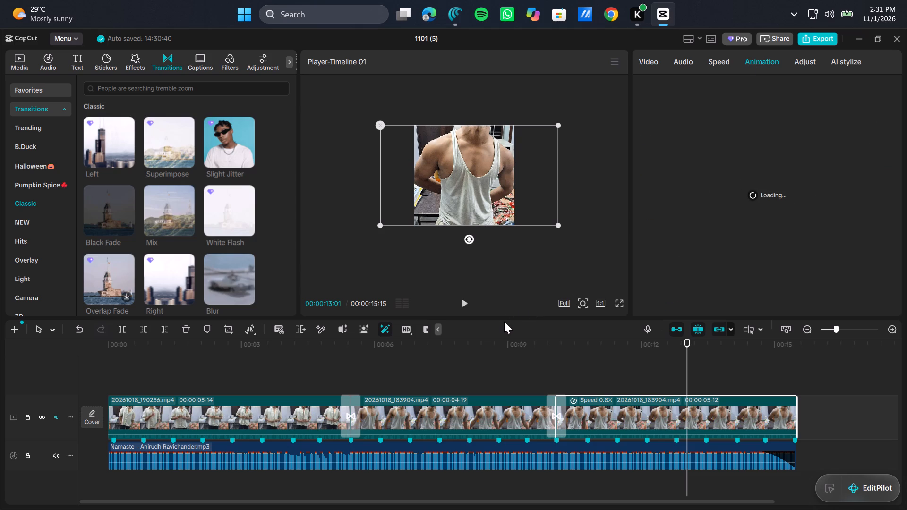
Enlarge the timeline area vertically, shrinking the player and media area above it.
drag(502, 318, 471, 103)
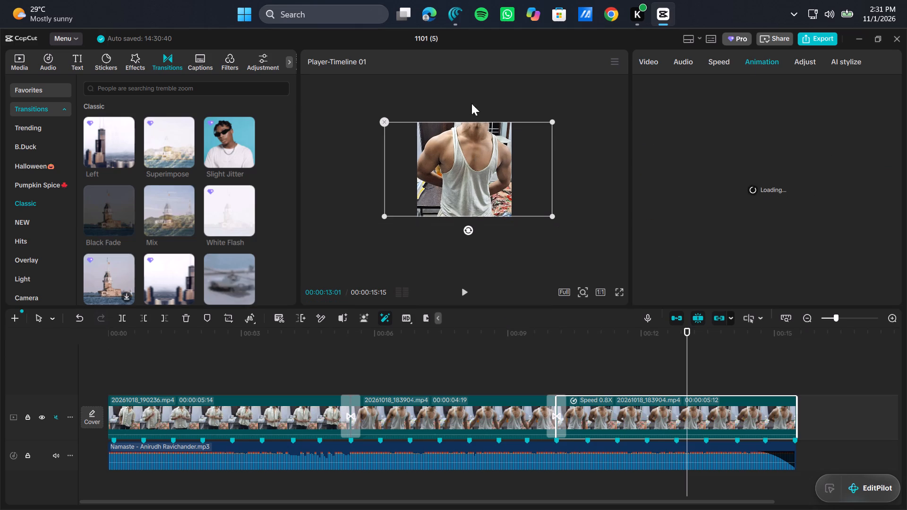
drag(471, 103, 468, 93)
drag(502, 306, 492, 206)
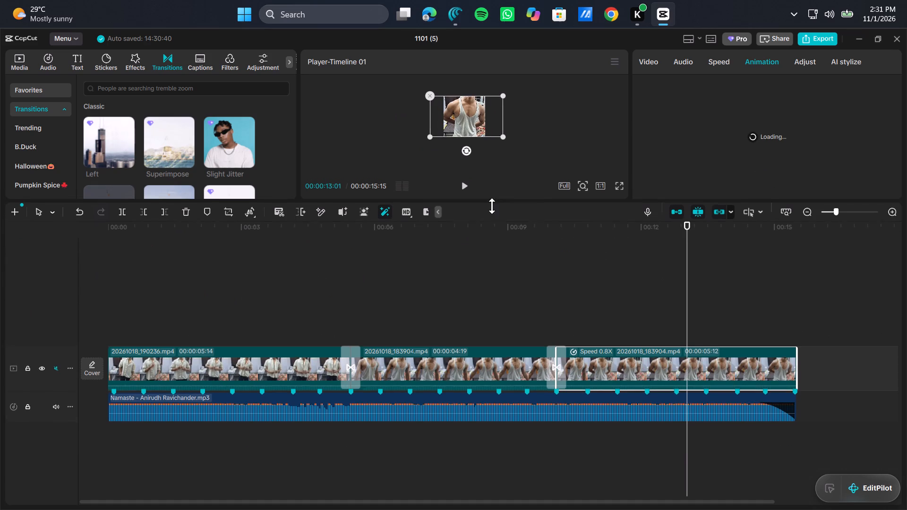
drag(492, 206, 494, 211)
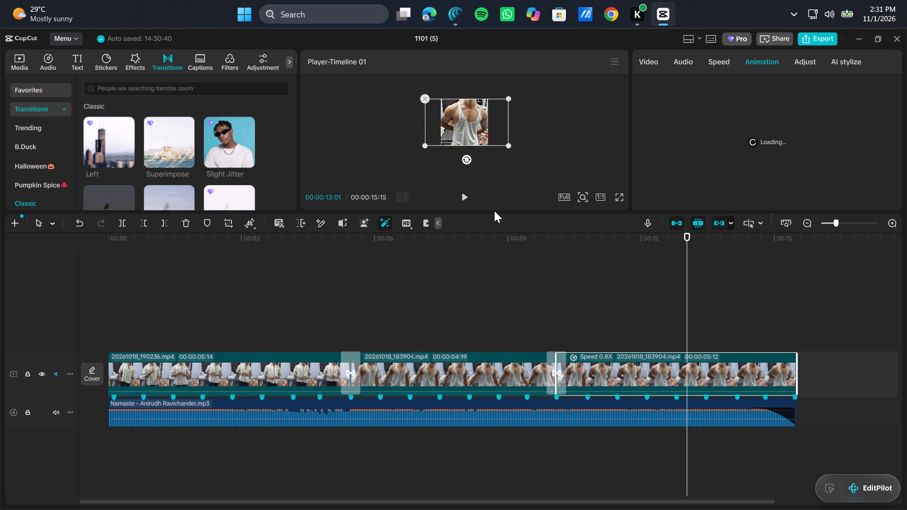
Switch to the Comet browser, skip the YouTube Sau Tarah Ke video to 2:02, return it to the start and pause it.
click(460, 9)
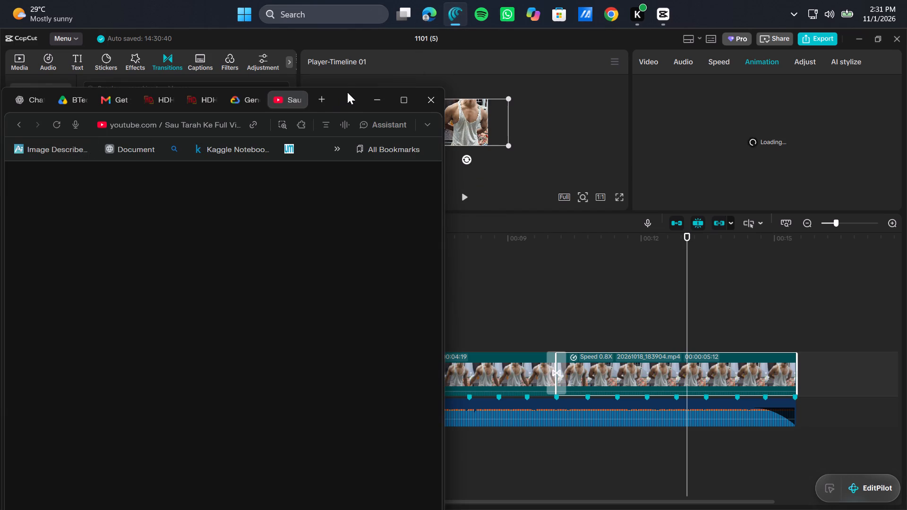
drag(347, 92, 451, 79)
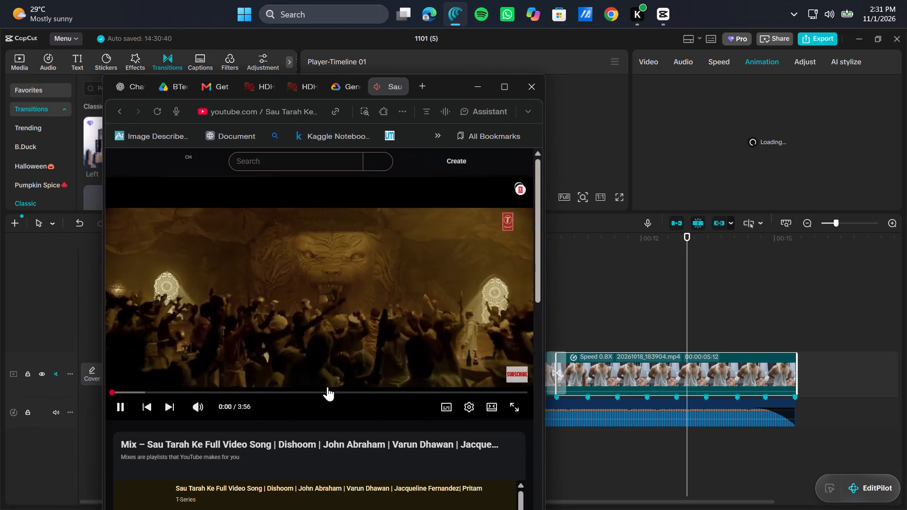
click(327, 387)
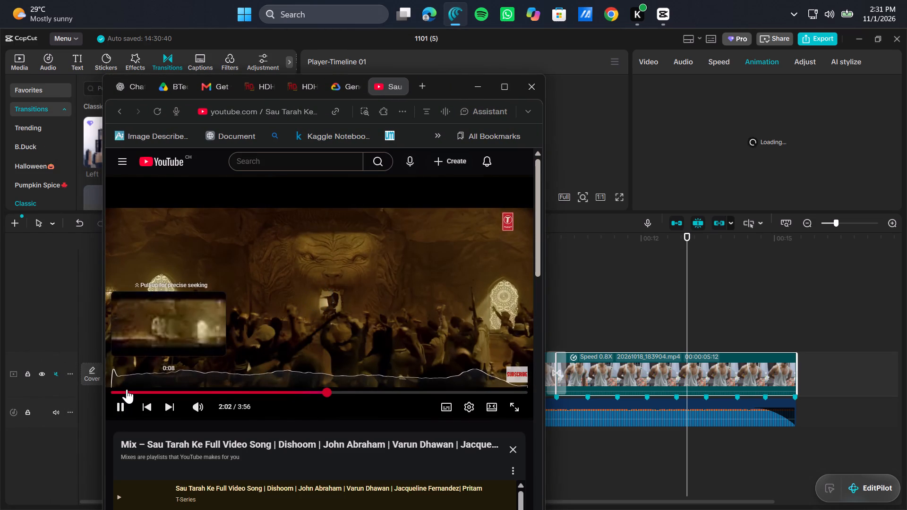
drag(127, 389, 0, 398)
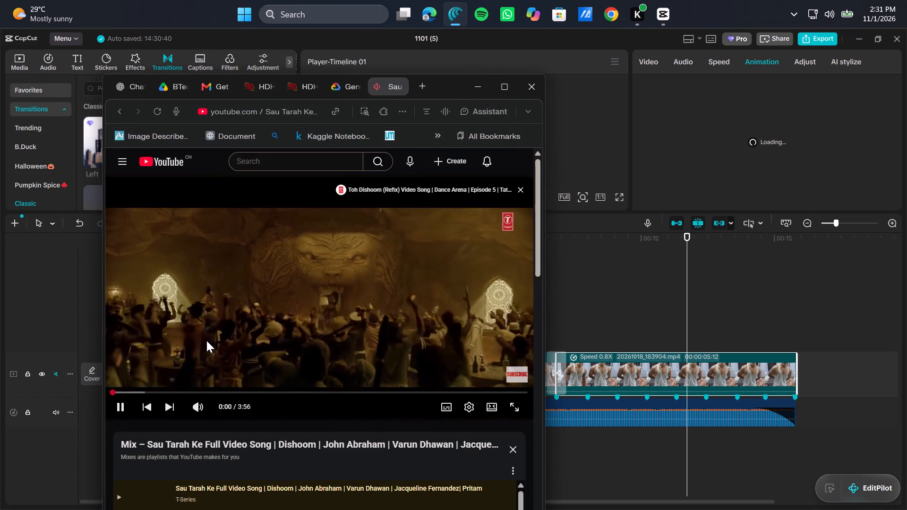
click(206, 340)
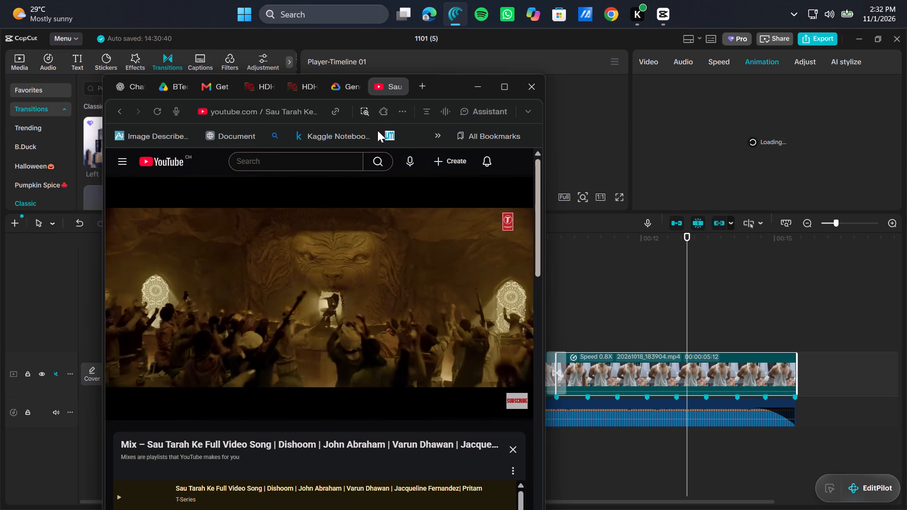
click(443, 86)
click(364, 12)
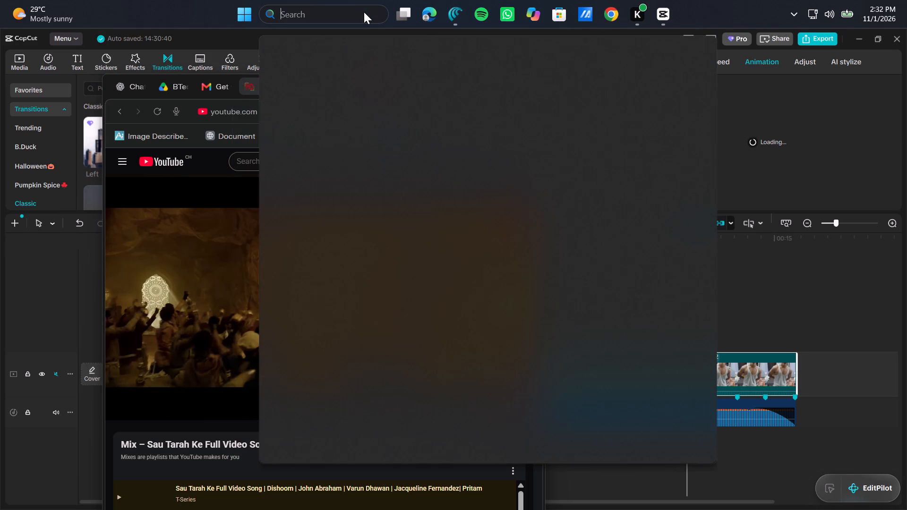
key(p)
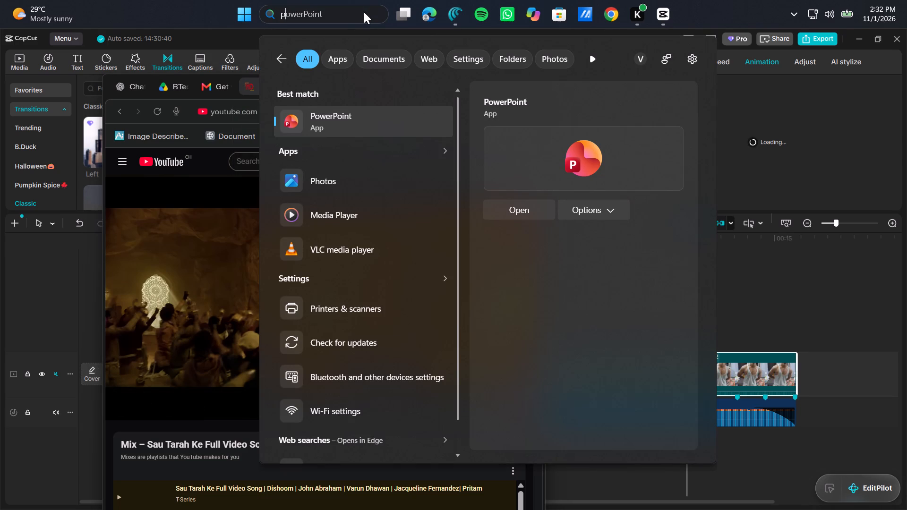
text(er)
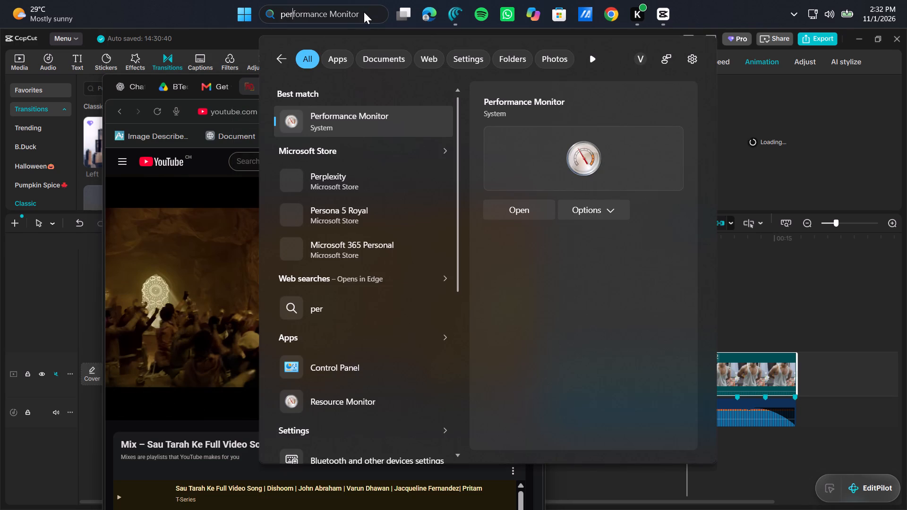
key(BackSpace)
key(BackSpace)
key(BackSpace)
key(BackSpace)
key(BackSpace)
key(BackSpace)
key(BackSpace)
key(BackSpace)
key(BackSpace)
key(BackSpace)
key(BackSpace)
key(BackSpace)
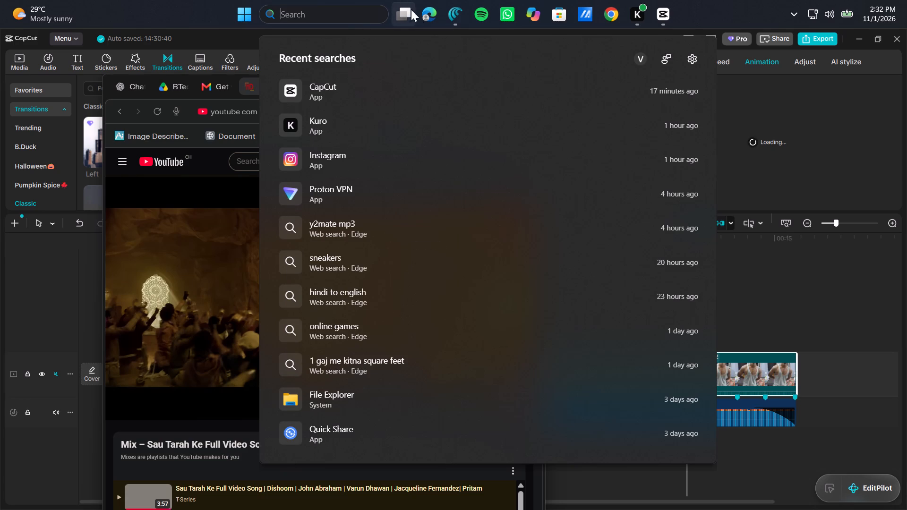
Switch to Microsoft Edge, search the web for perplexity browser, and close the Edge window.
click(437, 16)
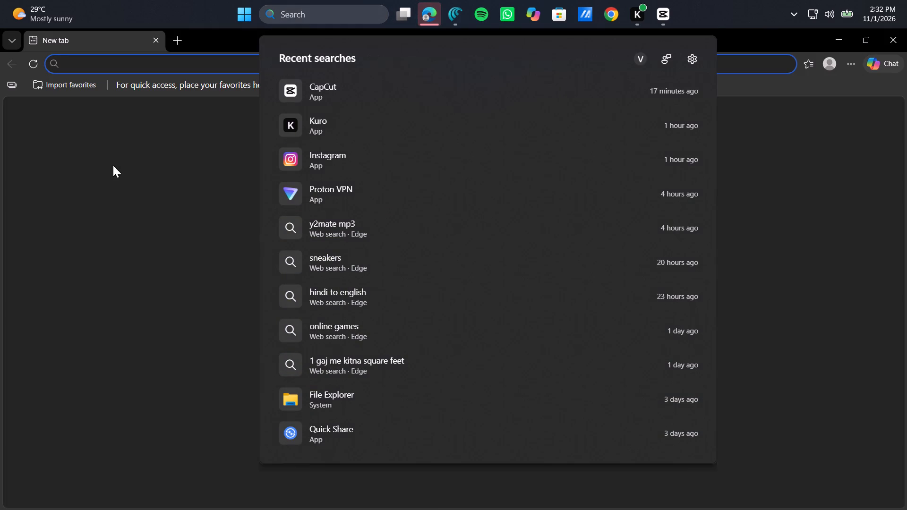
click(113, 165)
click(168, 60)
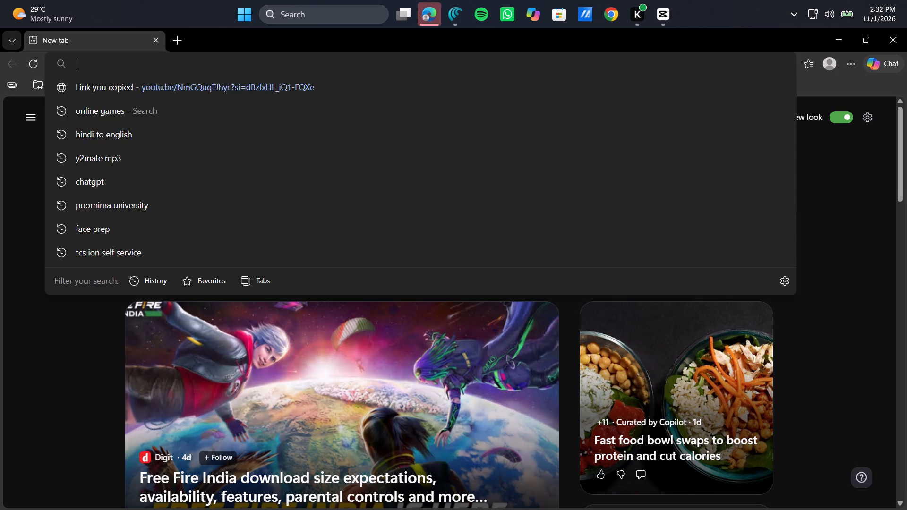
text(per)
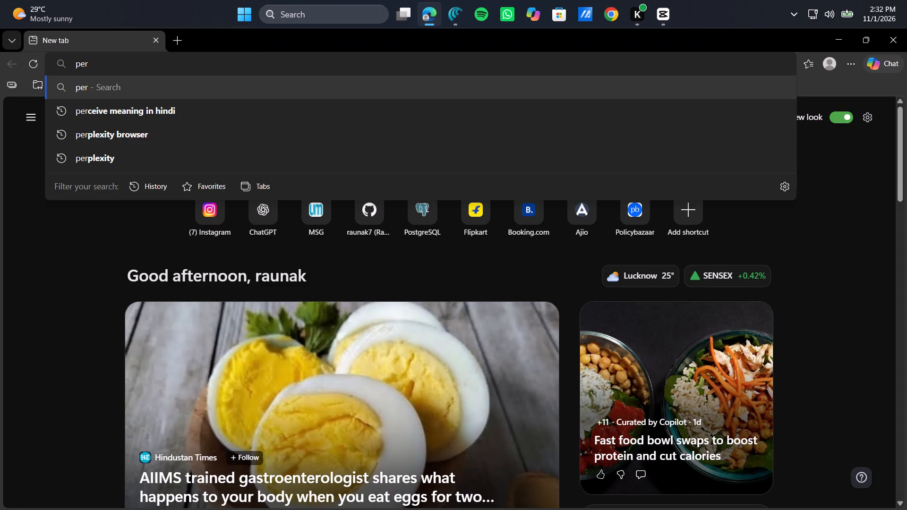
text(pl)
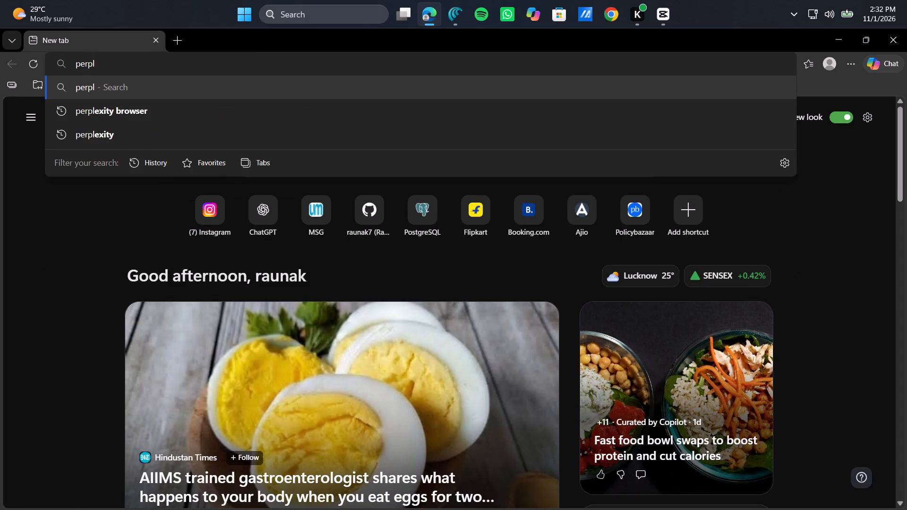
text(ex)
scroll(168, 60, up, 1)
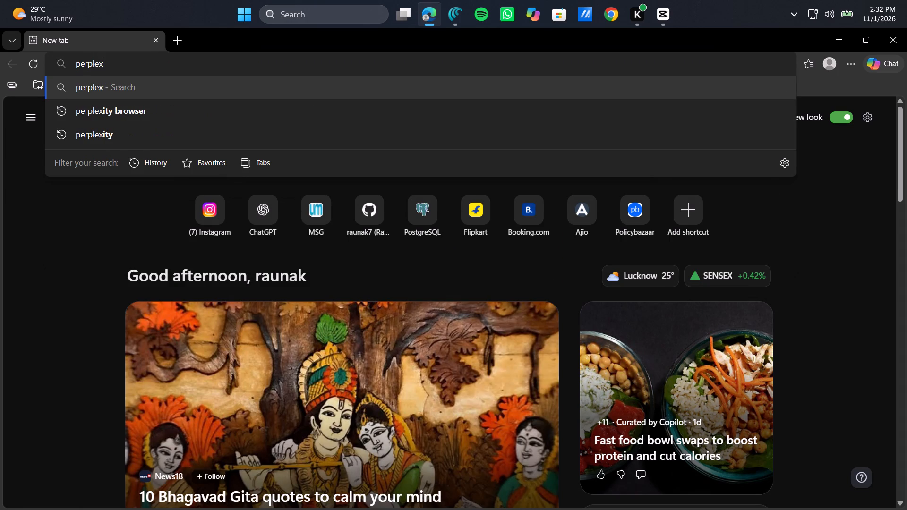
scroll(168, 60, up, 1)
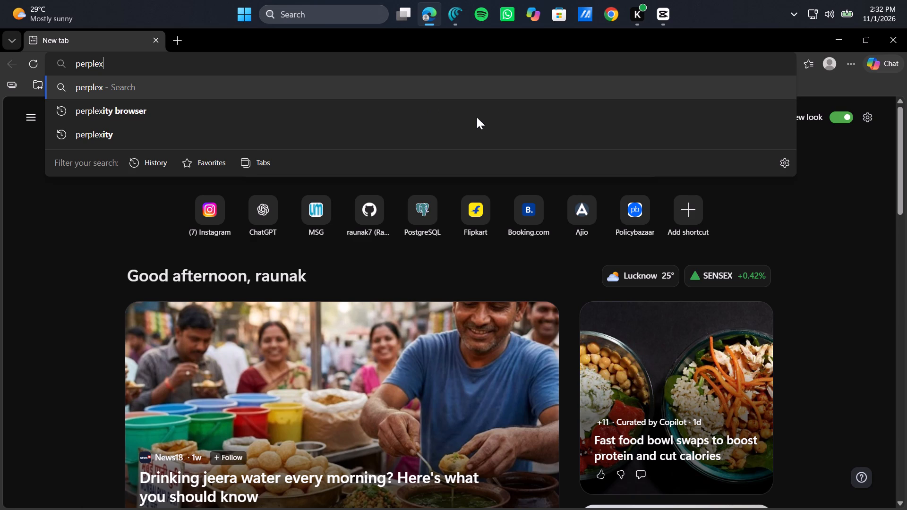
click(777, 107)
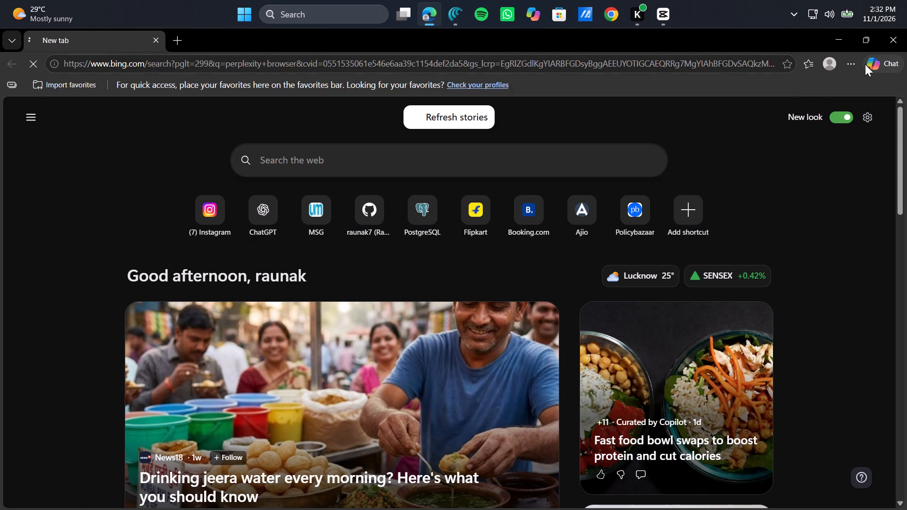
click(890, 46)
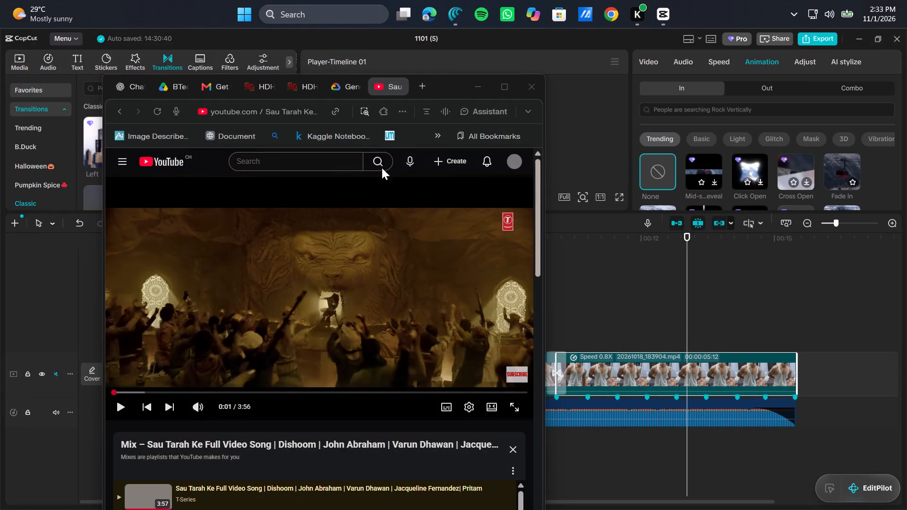
Return to CapCut and apply the Fade Out exit animation to the final 0.8X 20261018_183904 segment with a 0.7s duration.
click(472, 91)
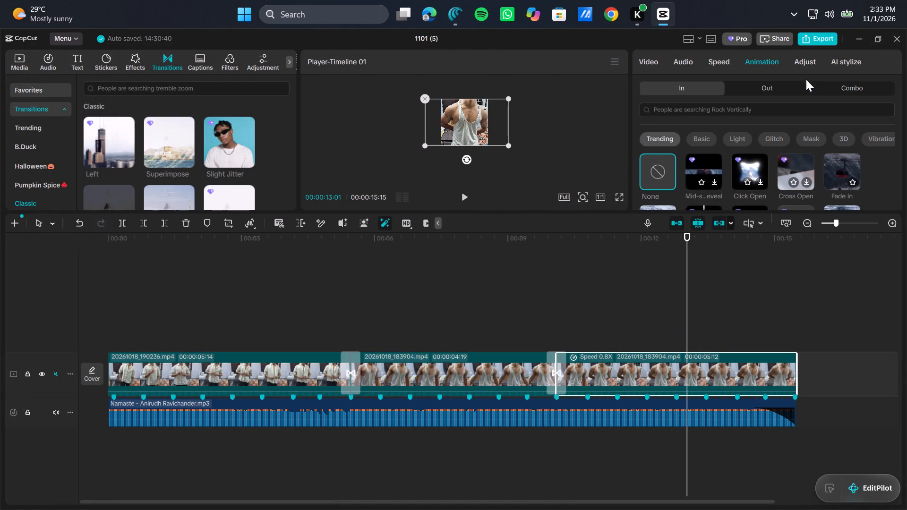
click(796, 86)
click(844, 176)
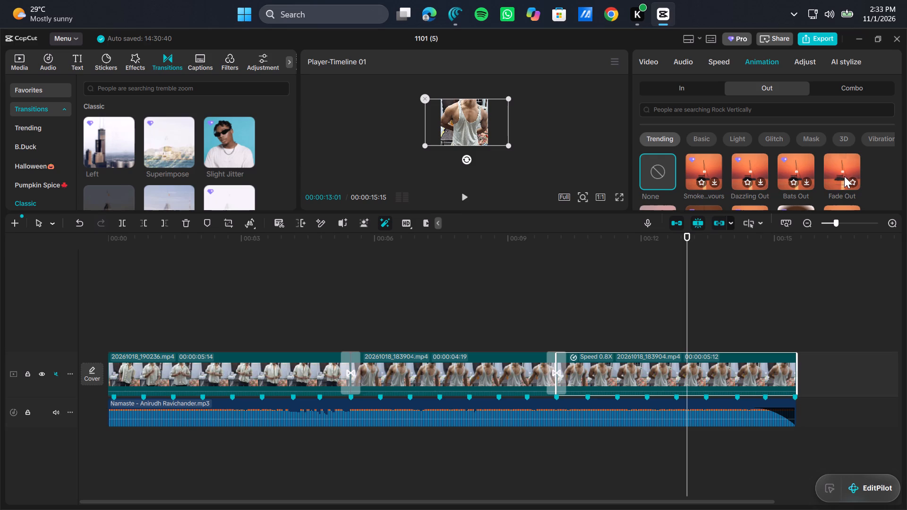
double_click(842, 175)
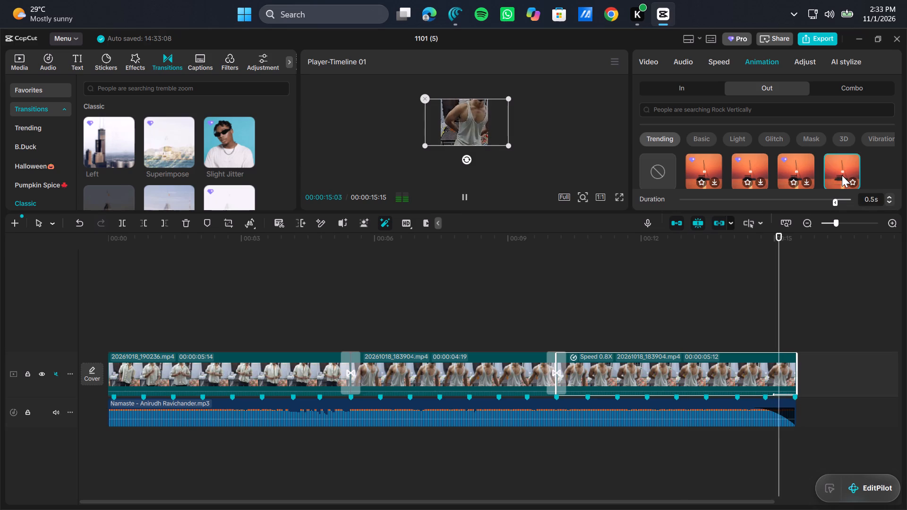
click(830, 200)
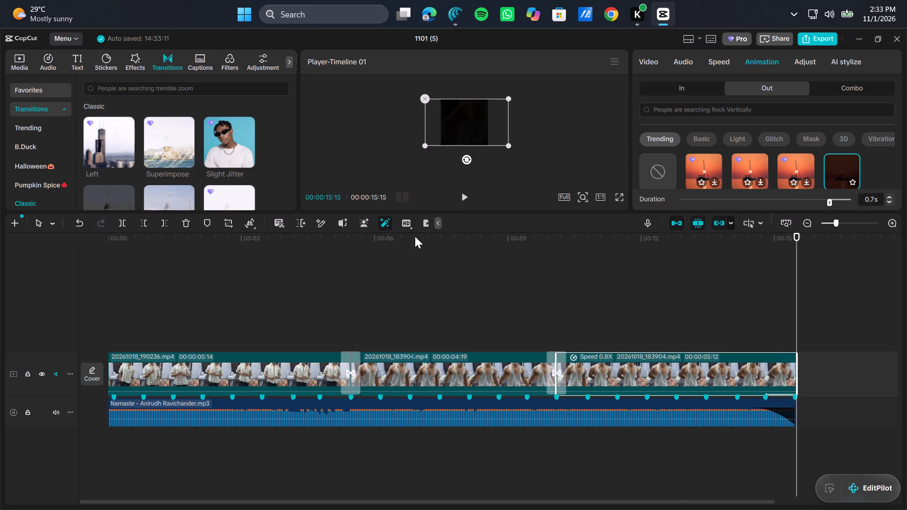
Play back the edited video from the beginning to review it.
click(464, 200)
key(space)
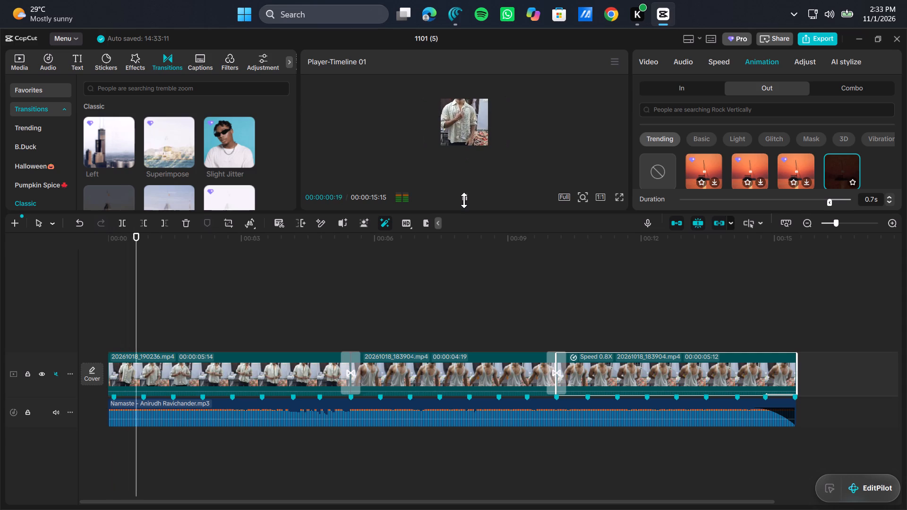
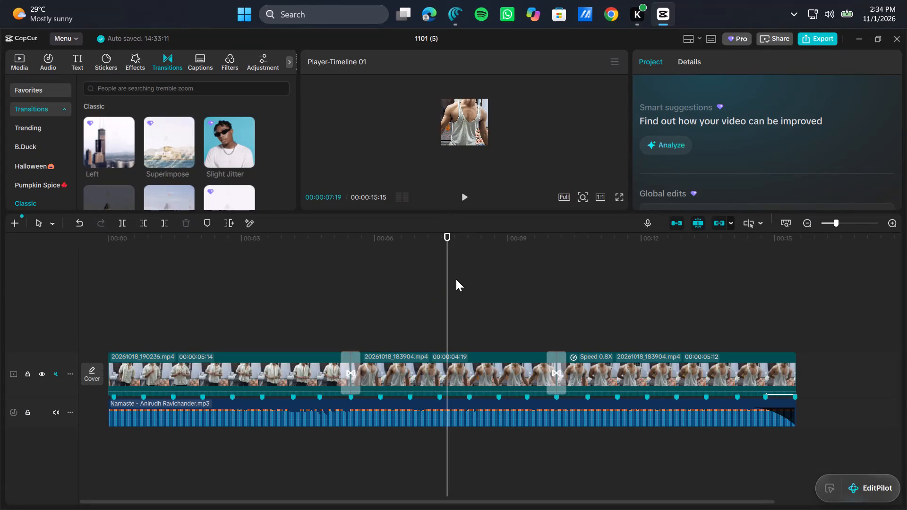
Move the playhead back to the start of the timeline.
drag(447, 286, 273, 312)
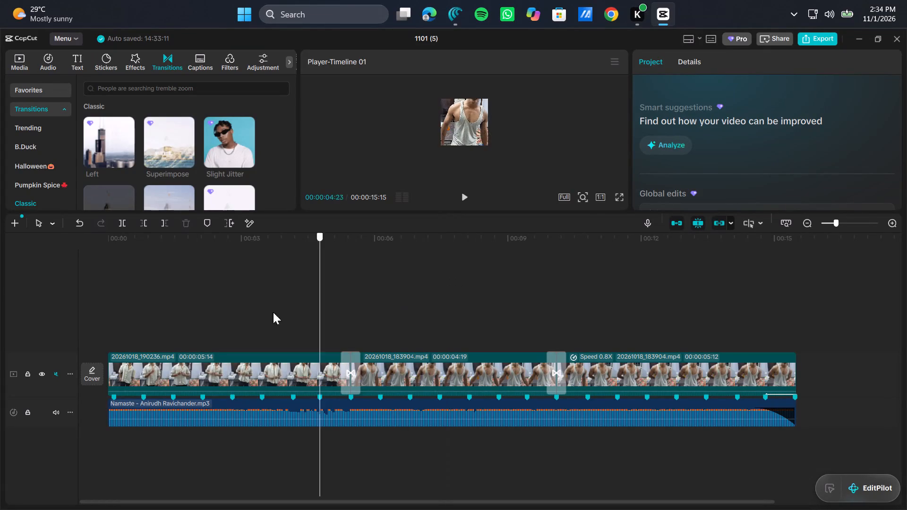
drag(273, 312, 72, 290)
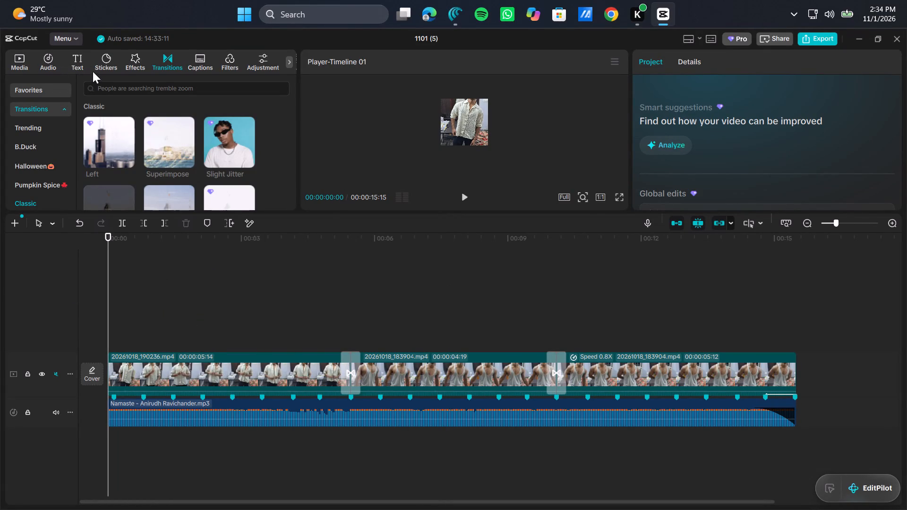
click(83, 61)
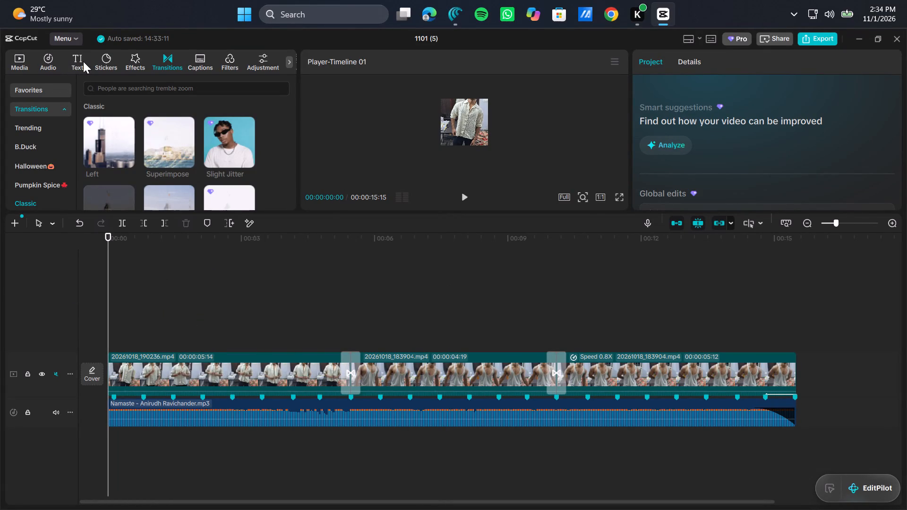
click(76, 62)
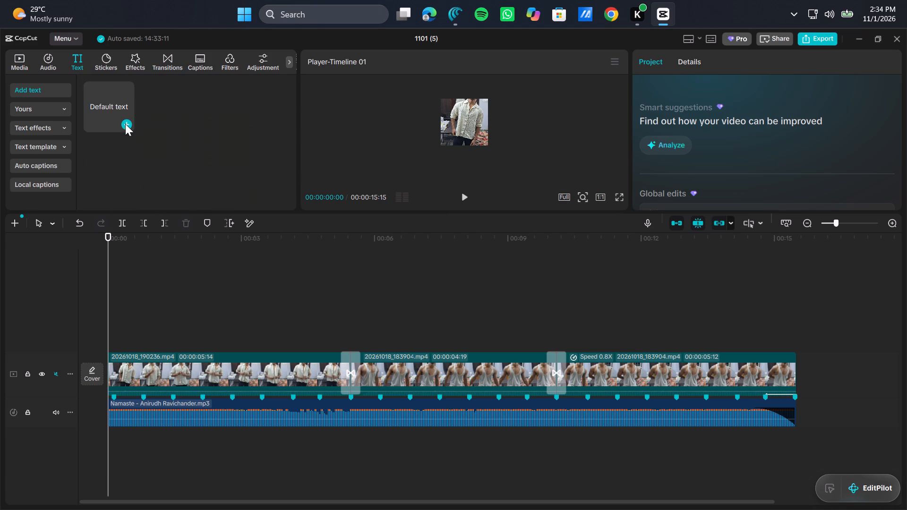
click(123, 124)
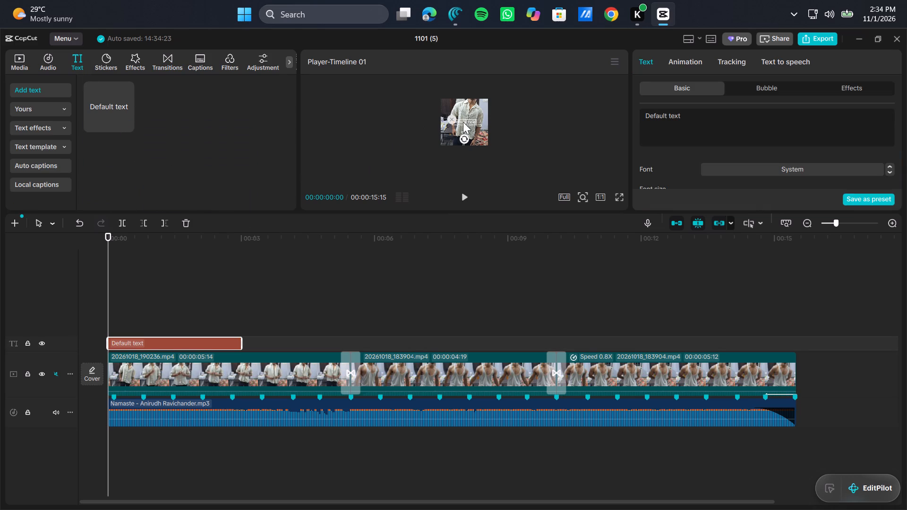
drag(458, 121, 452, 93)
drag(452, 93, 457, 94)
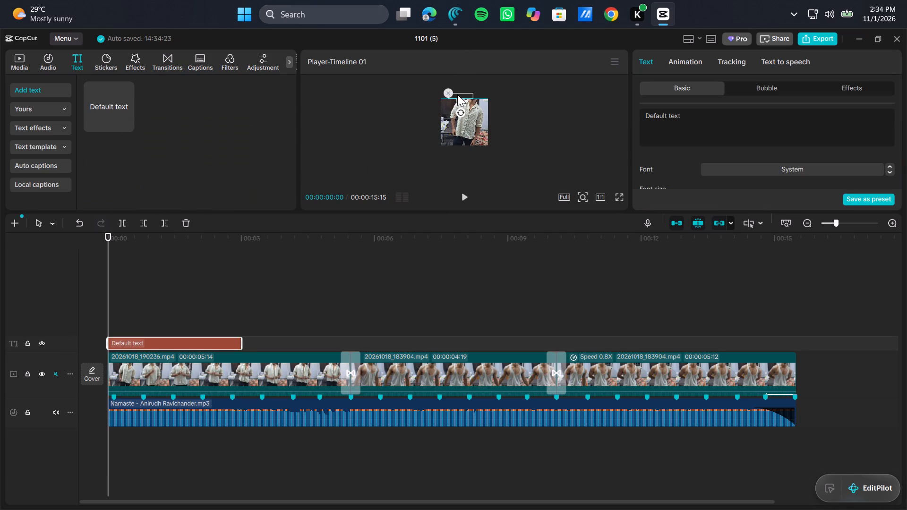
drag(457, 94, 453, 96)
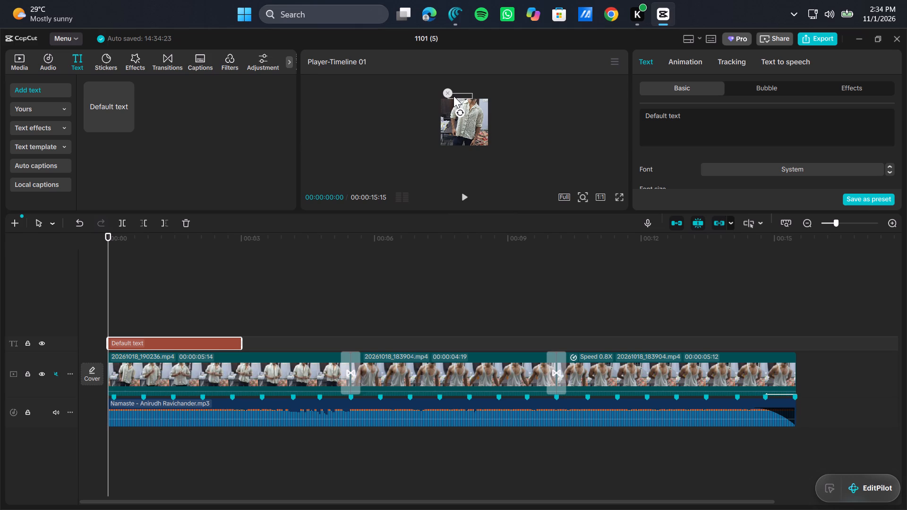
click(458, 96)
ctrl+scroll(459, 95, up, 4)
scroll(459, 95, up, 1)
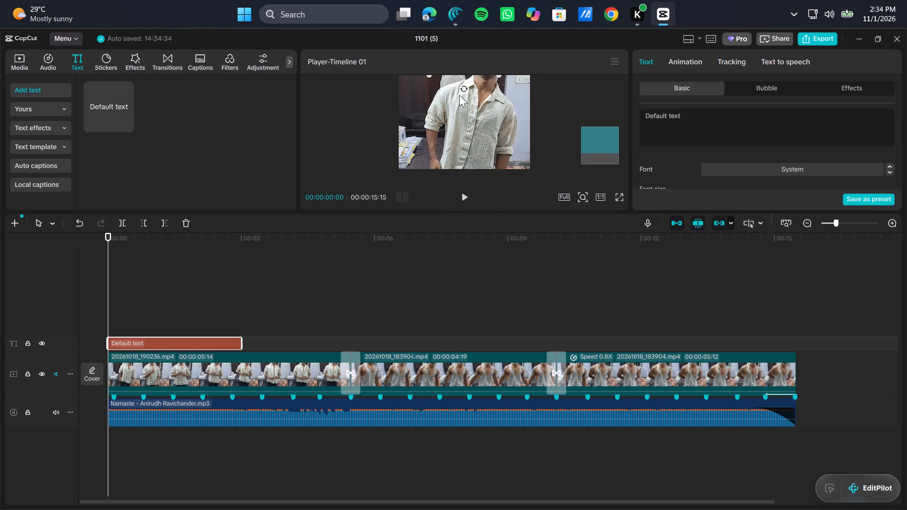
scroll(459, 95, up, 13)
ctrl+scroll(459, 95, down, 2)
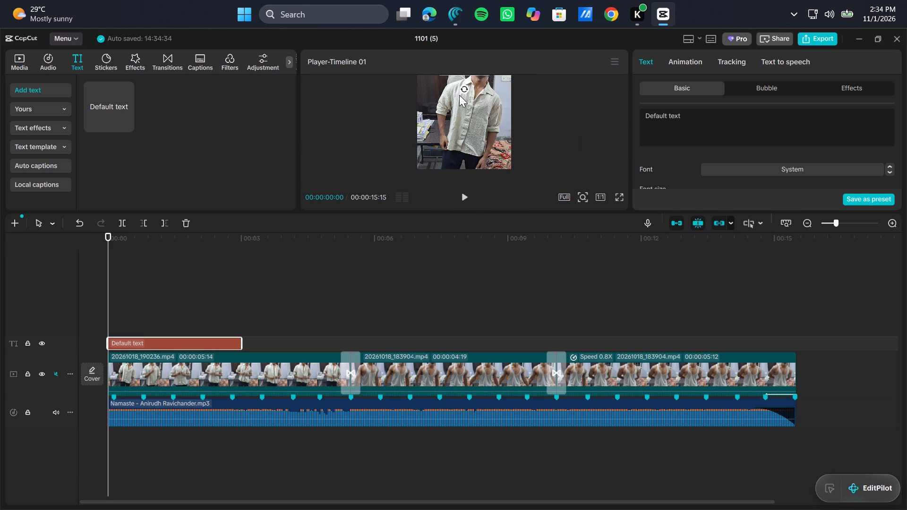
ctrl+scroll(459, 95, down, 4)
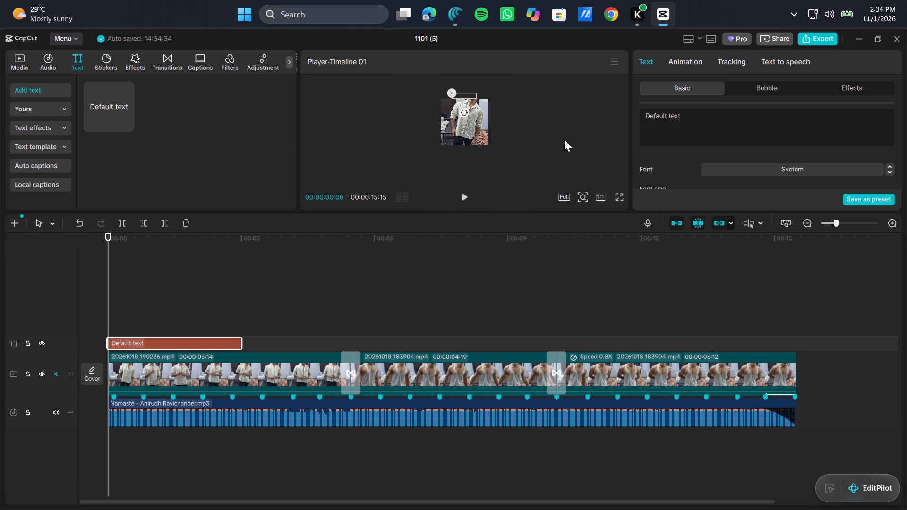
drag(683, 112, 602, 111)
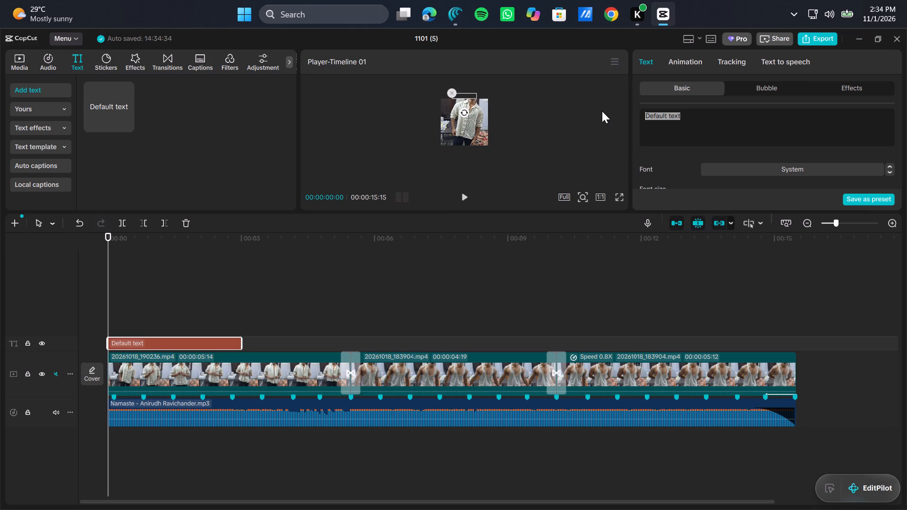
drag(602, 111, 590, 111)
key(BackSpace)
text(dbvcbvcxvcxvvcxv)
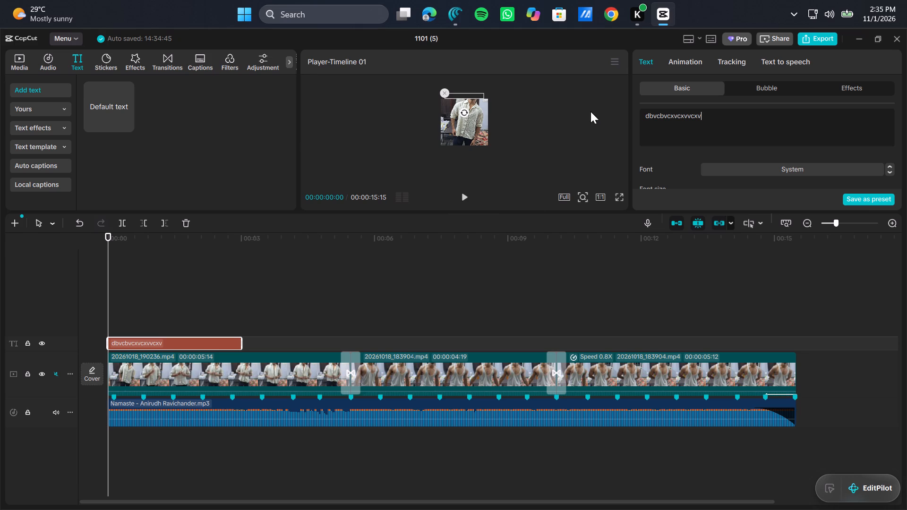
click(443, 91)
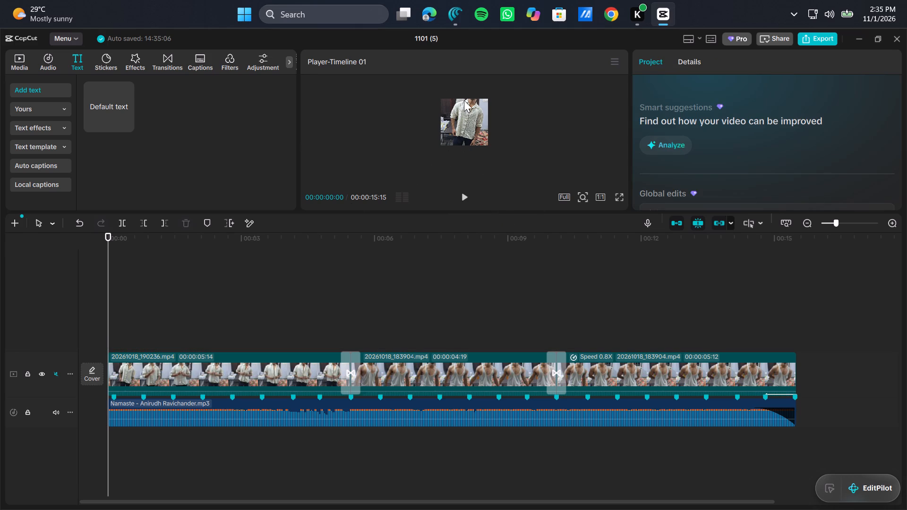
Add a default text at the start of the timeline and extend it to the end of the first clip at 00:00:05:14.
ctrl+scroll(464, 100, up, 12)
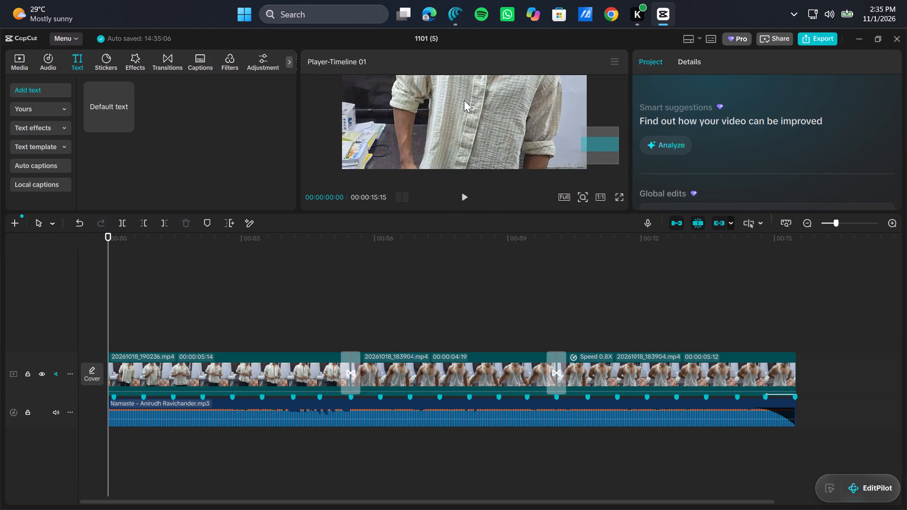
ctrl+scroll(464, 100, up, 4)
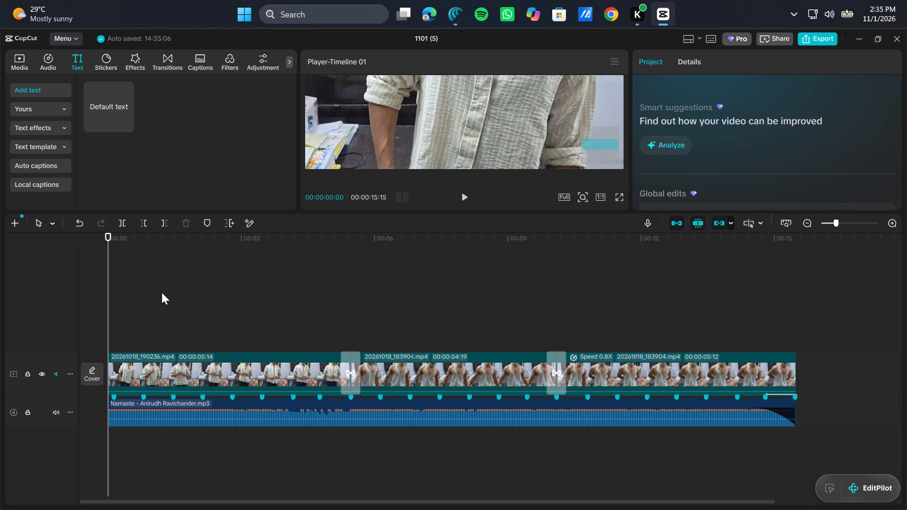
click(128, 122)
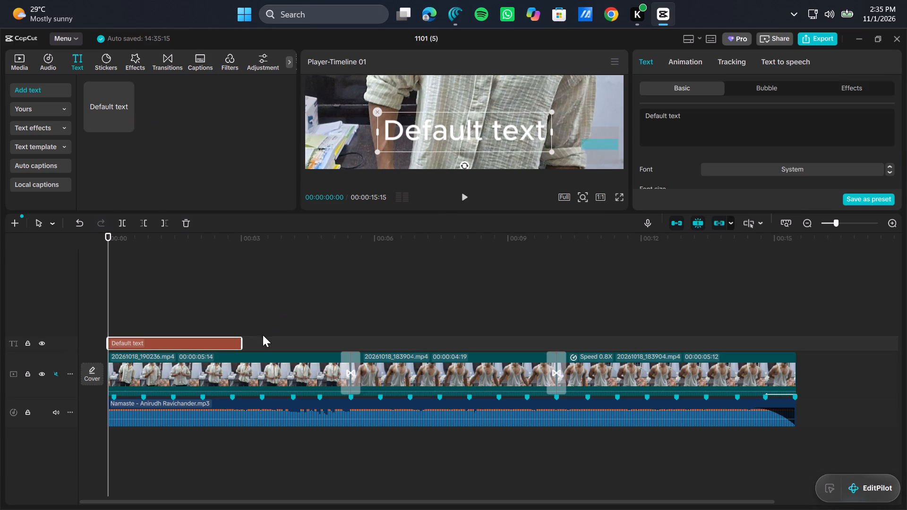
drag(242, 342, 335, 331)
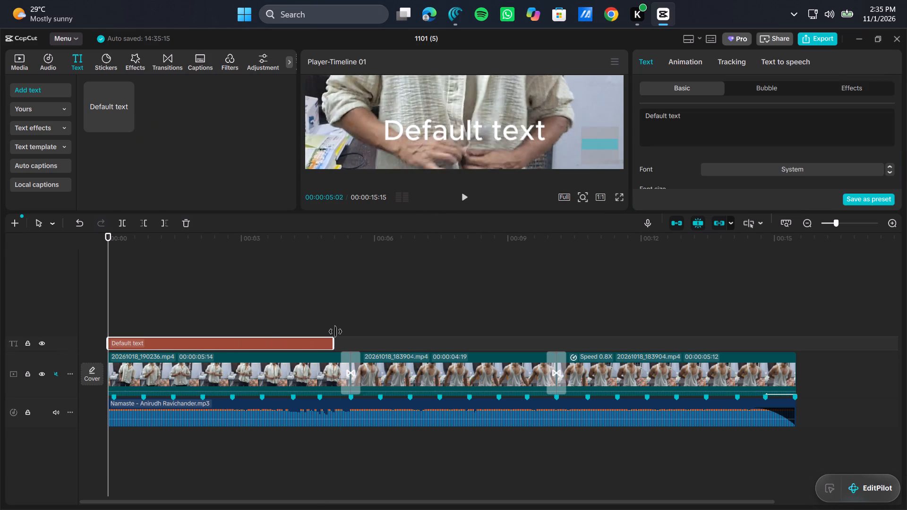
drag(335, 331, 346, 333)
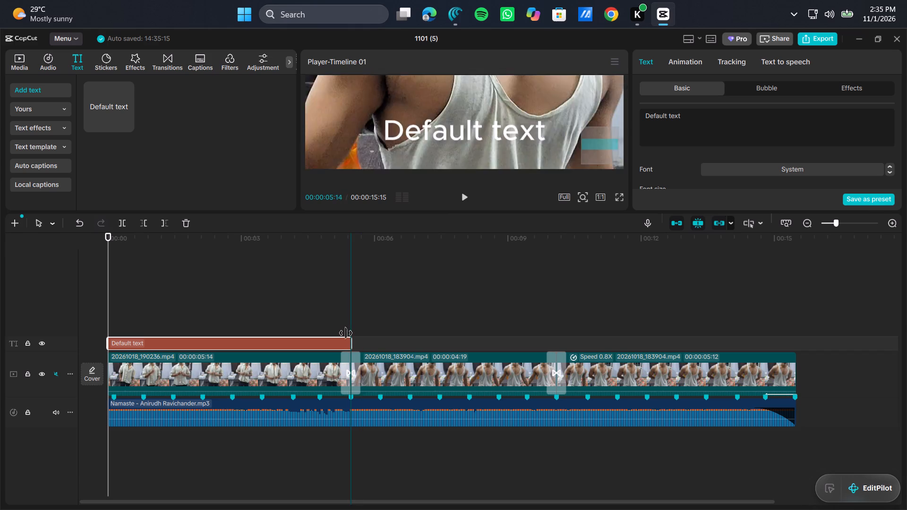
drag(346, 333, 345, 333)
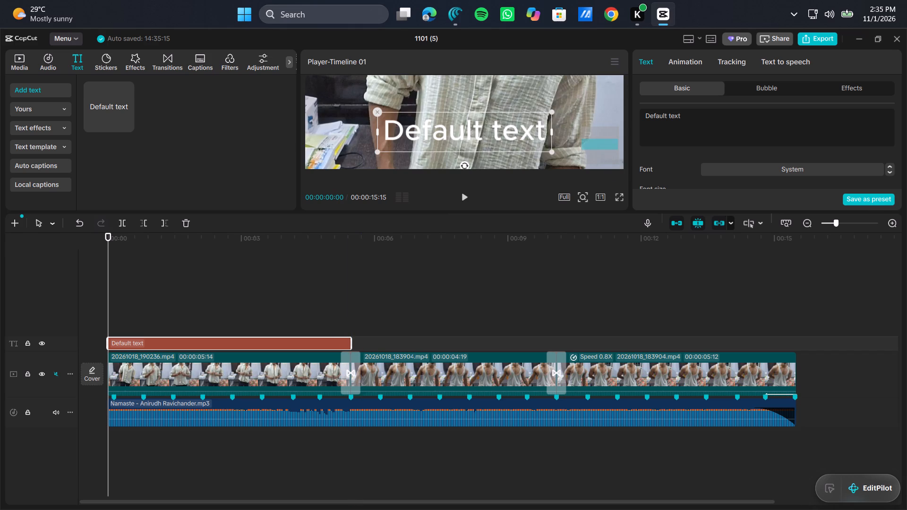
Replace the default wording of the text with "Consistency feels boring until".
drag(687, 114, 640, 120)
drag(640, 120, 643, 115)
key(BackSpace)
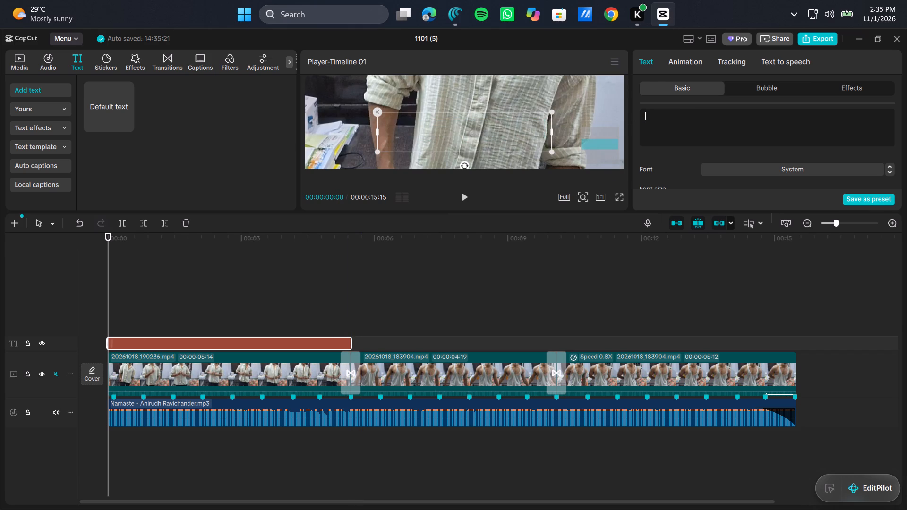
text(Con)
text(sistency feels)
key(space)
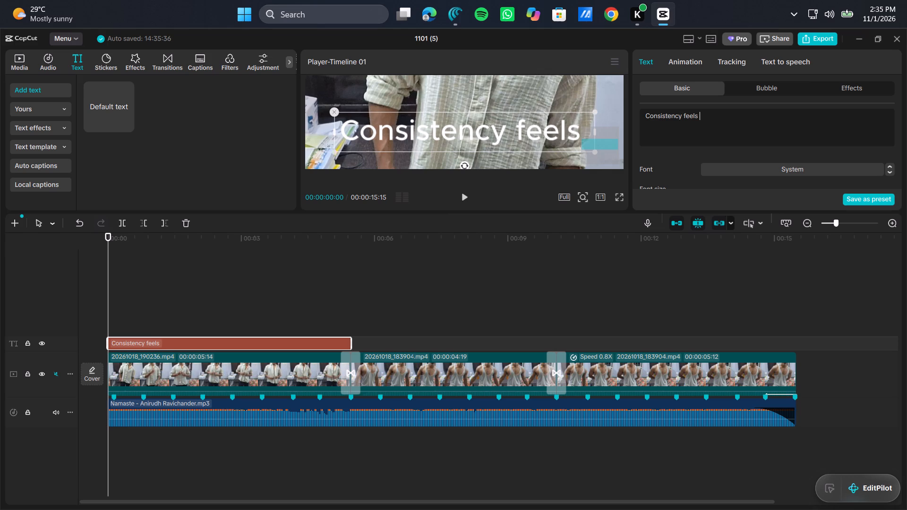
text(bo)
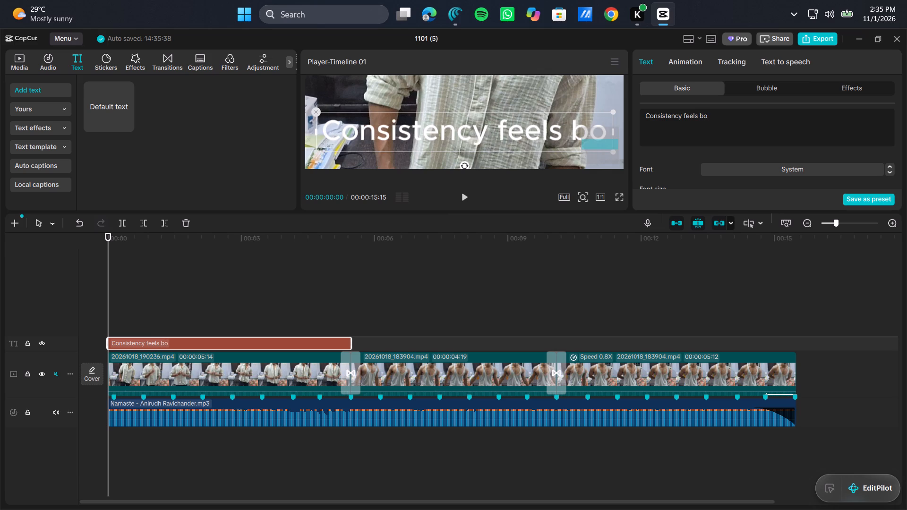
key(r)
text(ing)
key(space)
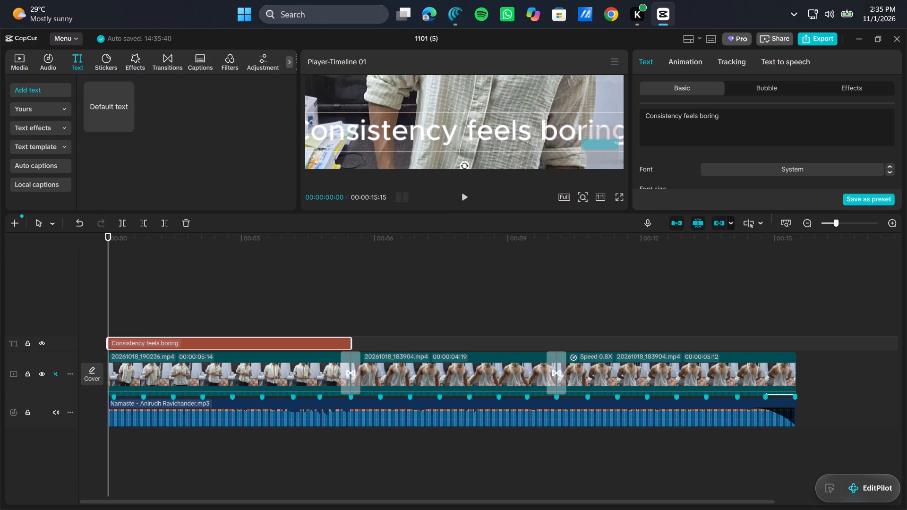
text(un)
key(t)
text(il)
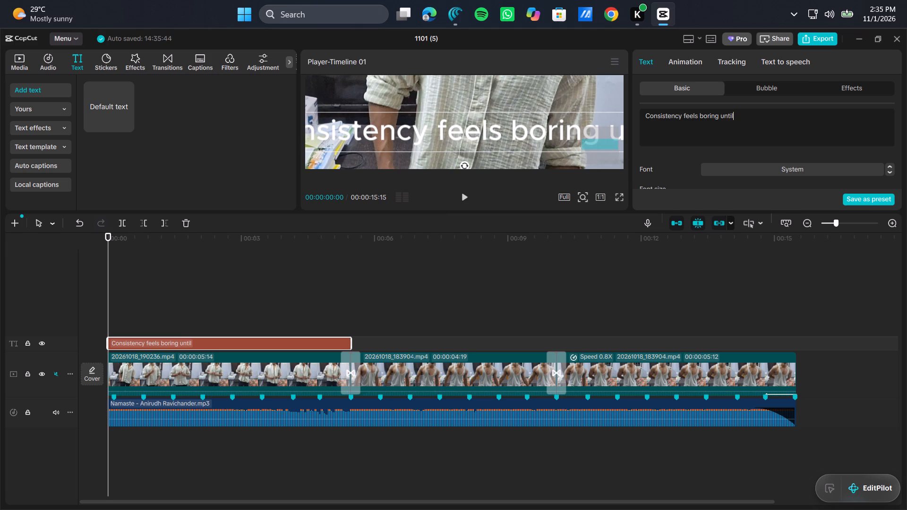
Colour only the word Consistency in the text dark gold, D29600.
drag(682, 117, 636, 115)
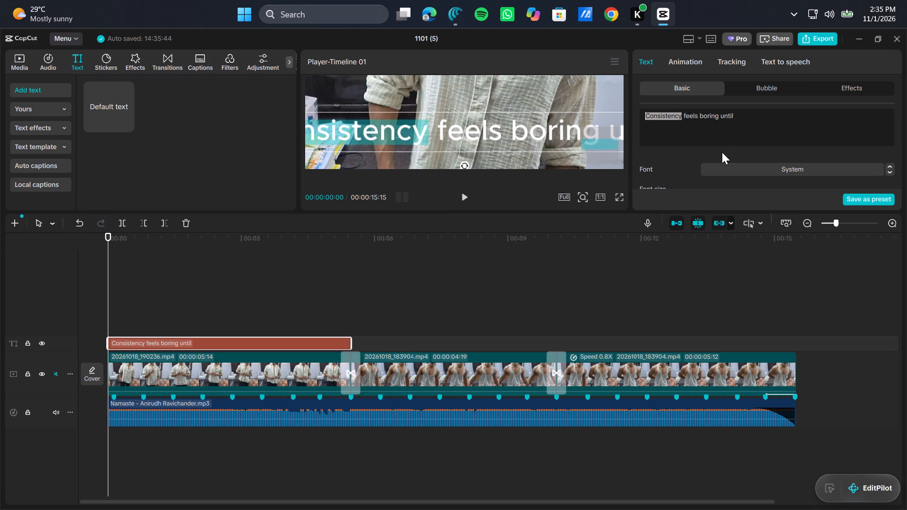
scroll(722, 152, down, 6)
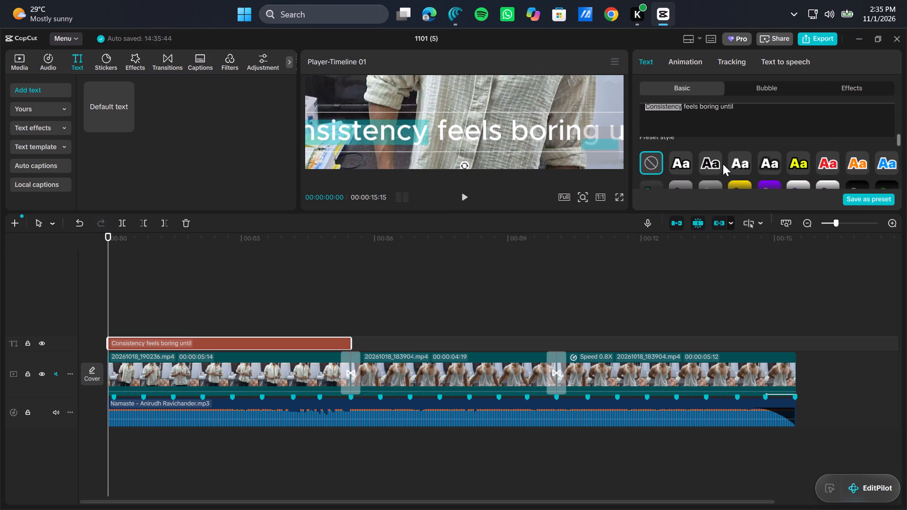
scroll(706, 162, up, 2)
scroll(706, 162, down, 1)
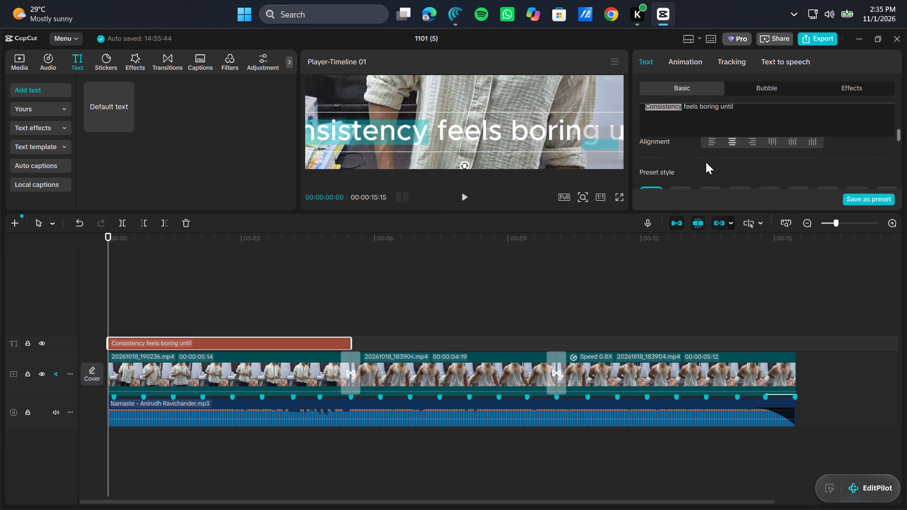
scroll(706, 162, up, 1)
scroll(706, 162, down, 2)
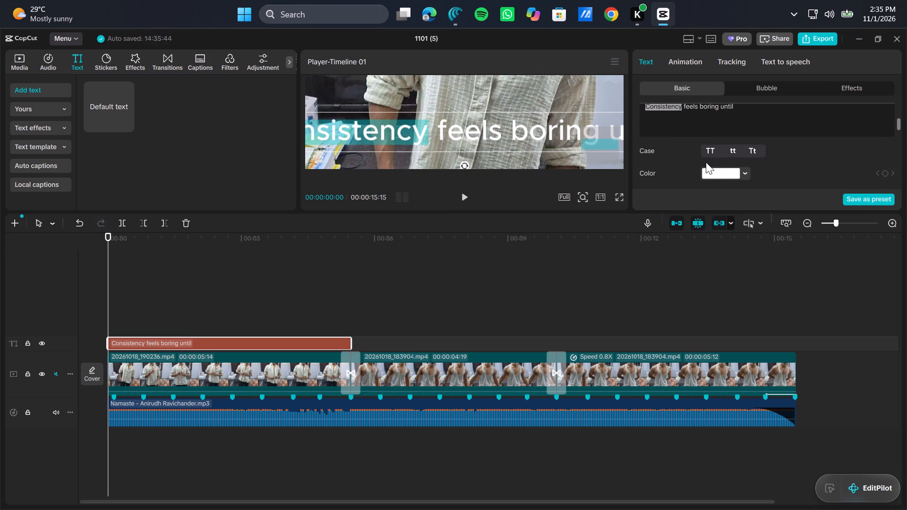
click(719, 175)
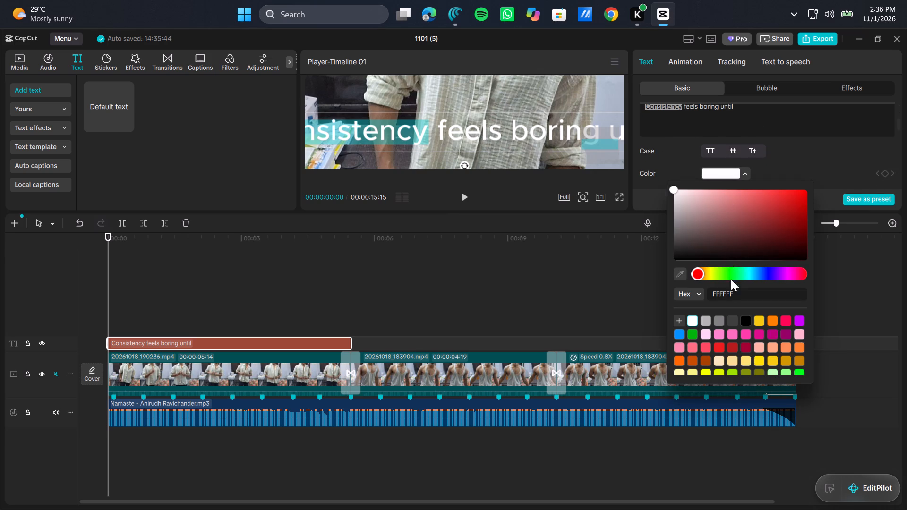
click(795, 350)
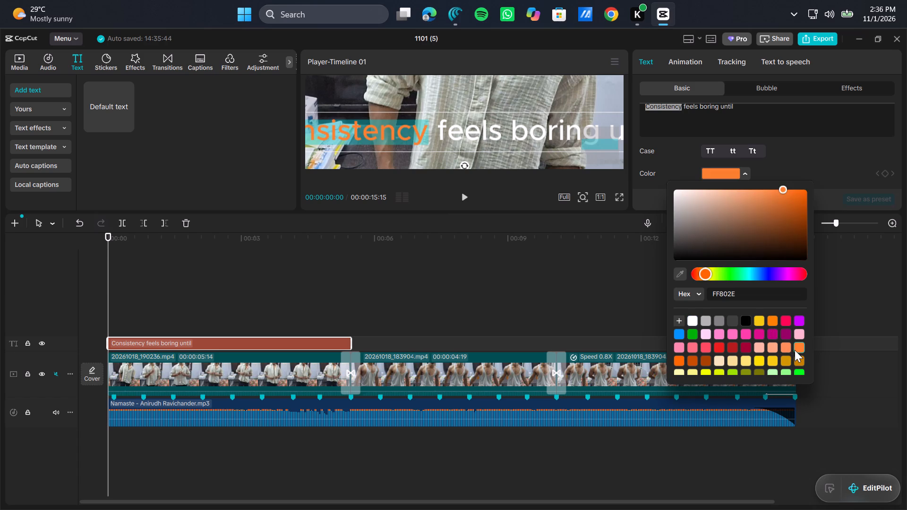
click(786, 363)
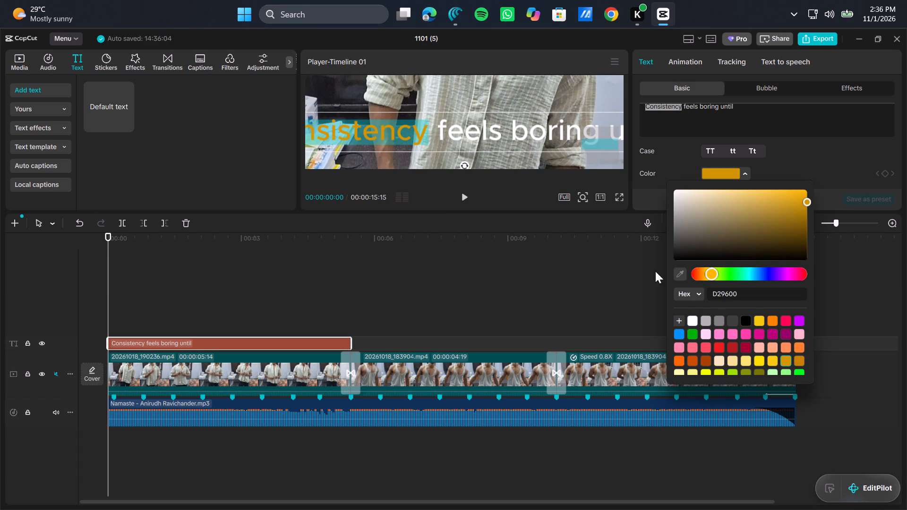
Look through the text's style settings and the fonts available for it.
click(666, 161)
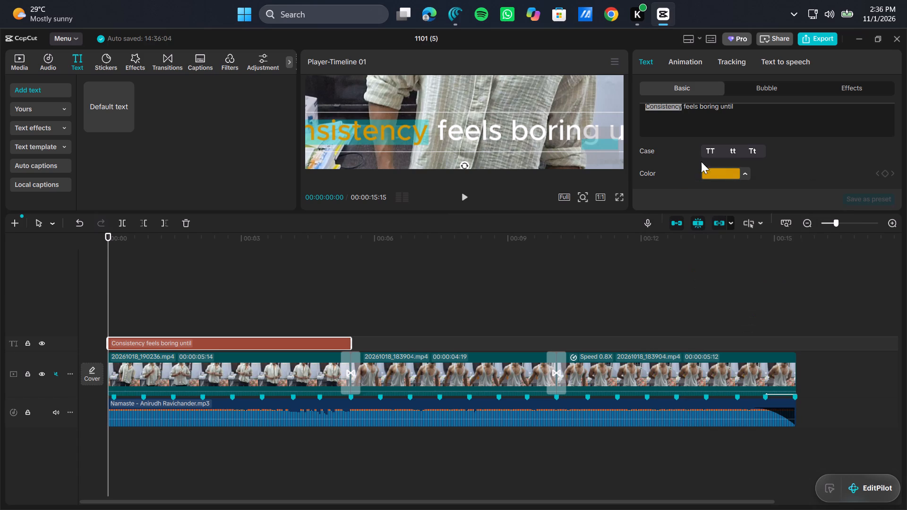
scroll(739, 144, up, 1)
scroll(739, 144, down, 1)
scroll(810, 166, down, 1)
scroll(810, 166, up, 1)
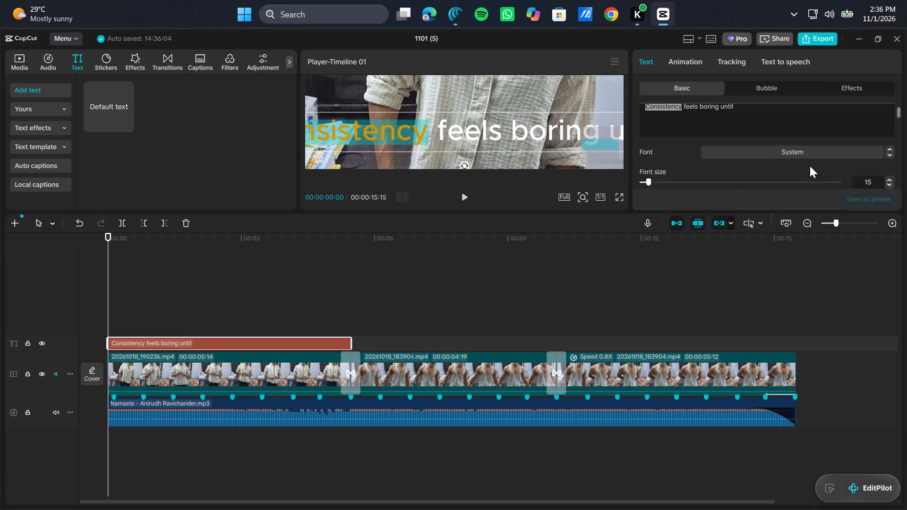
scroll(810, 166, up, 1)
click(838, 148)
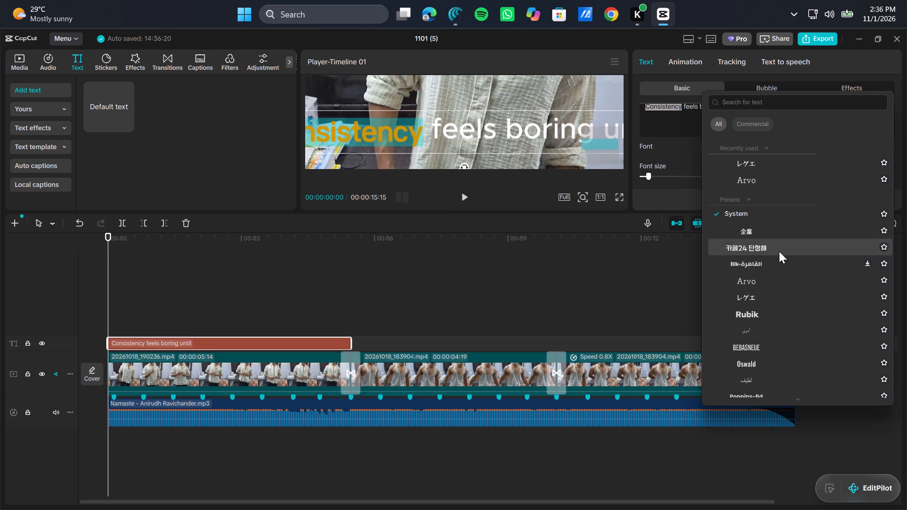
scroll(511, 142, up, 1)
scroll(511, 142, down, 1)
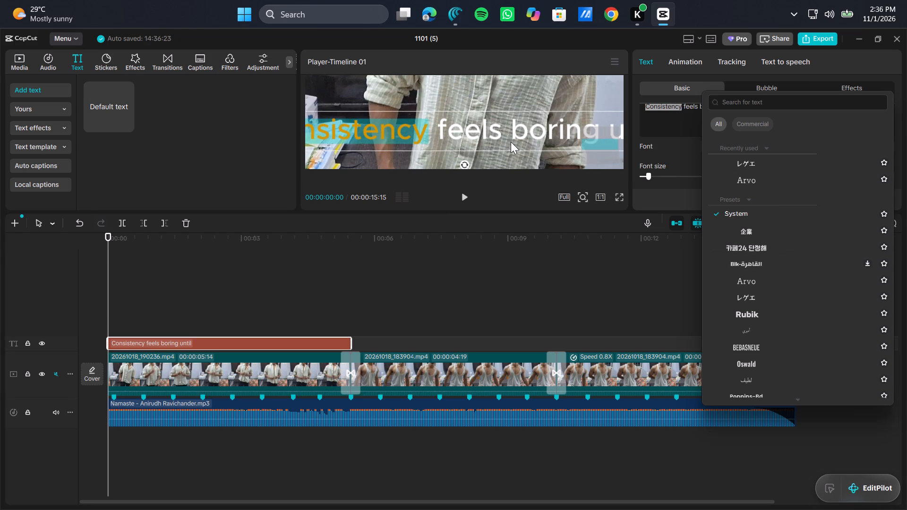
click(511, 142)
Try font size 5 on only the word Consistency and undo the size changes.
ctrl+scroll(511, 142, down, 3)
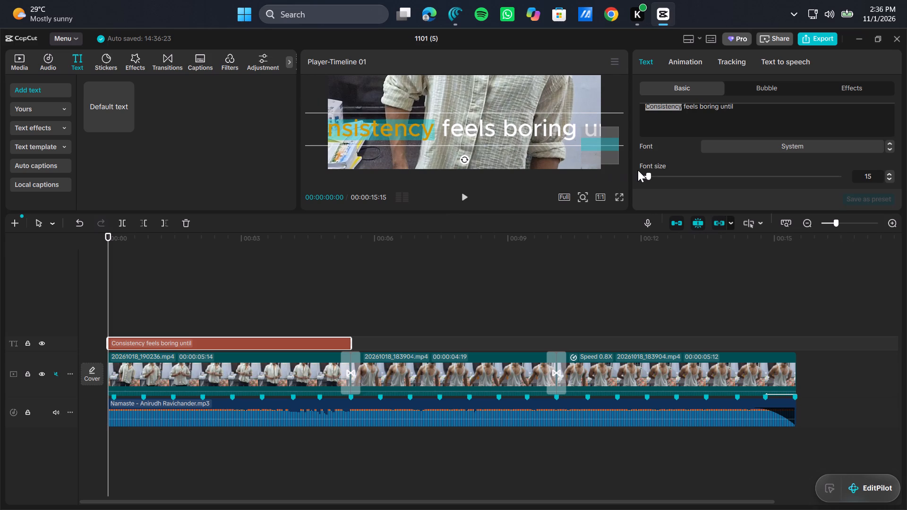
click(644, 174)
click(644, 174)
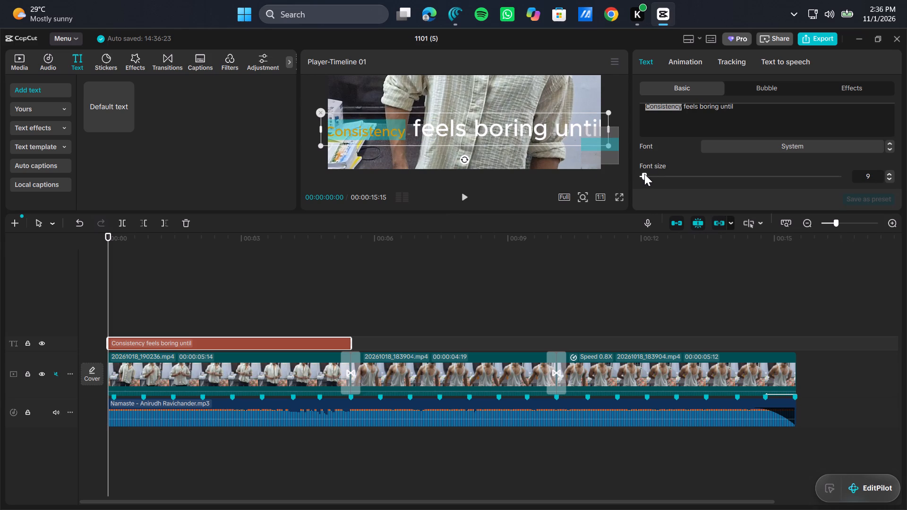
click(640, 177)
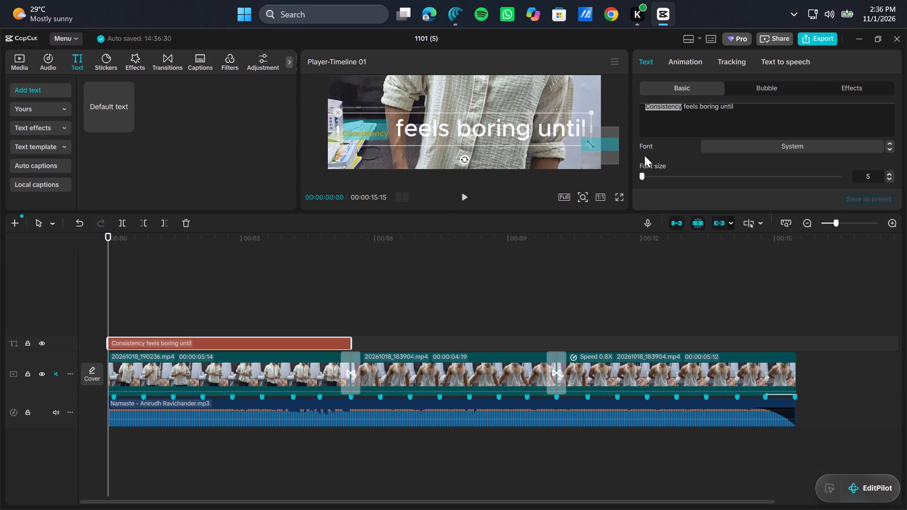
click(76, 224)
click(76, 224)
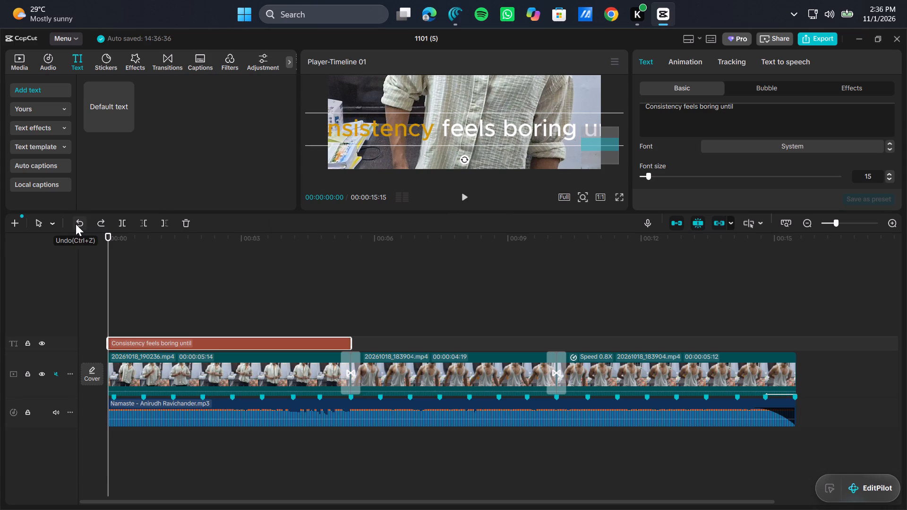
Set the font size of the whole text "Consistency feels boring until" to 6.
click(680, 130)
triple_click(890, 179)
triple_click(890, 179)
triple_click(890, 179)
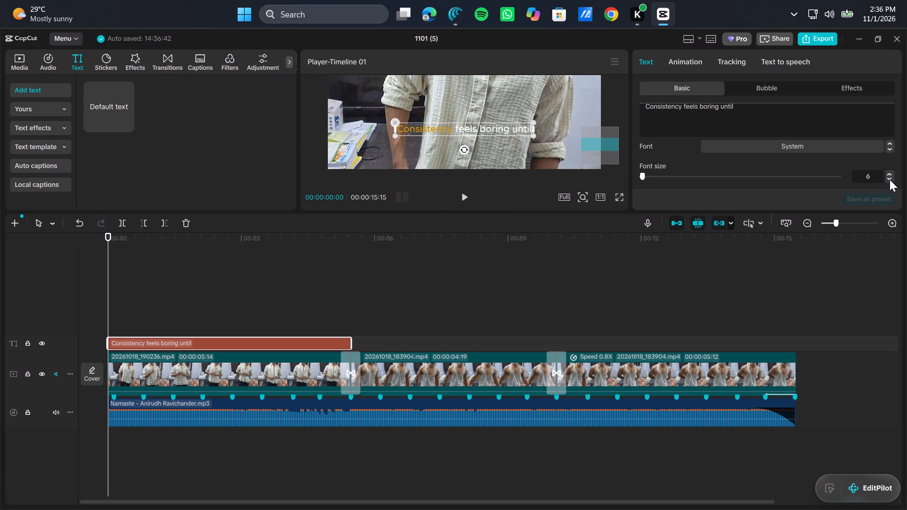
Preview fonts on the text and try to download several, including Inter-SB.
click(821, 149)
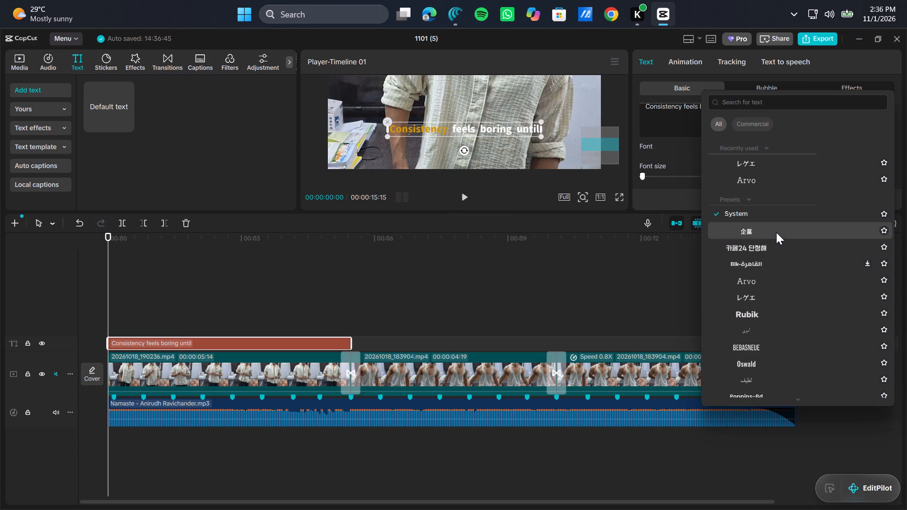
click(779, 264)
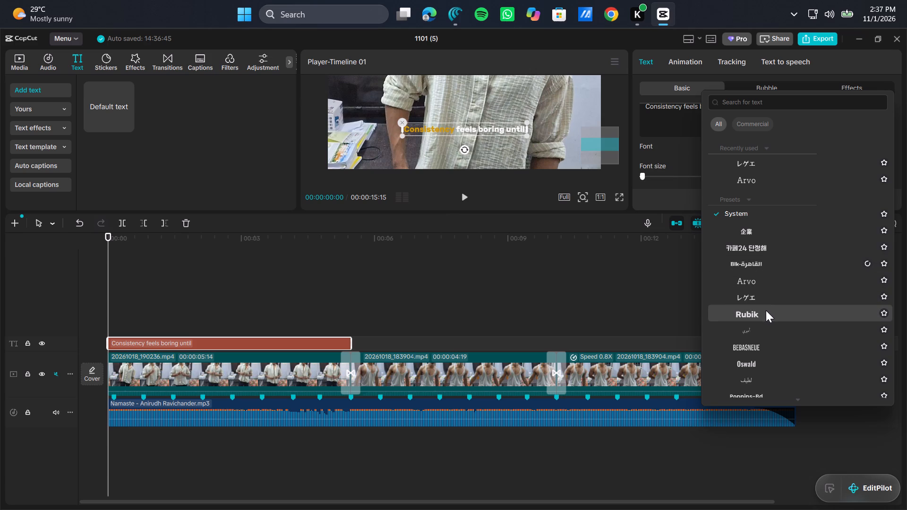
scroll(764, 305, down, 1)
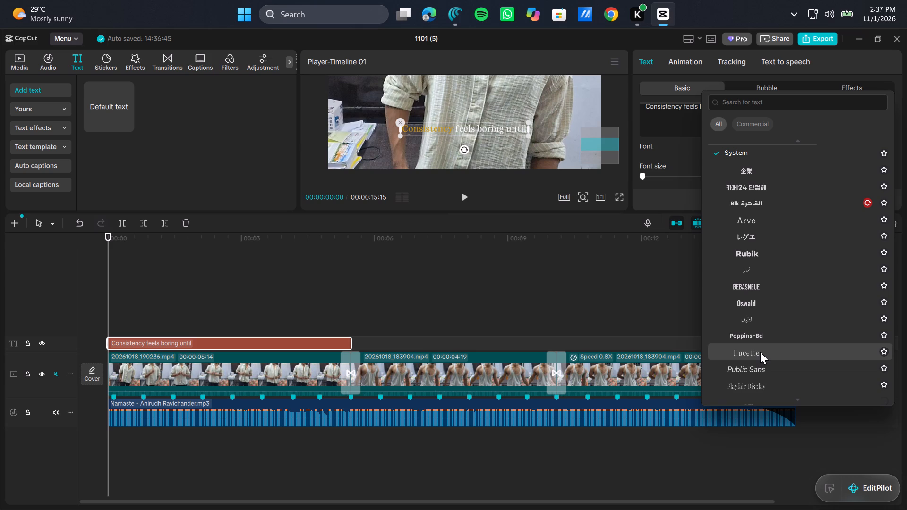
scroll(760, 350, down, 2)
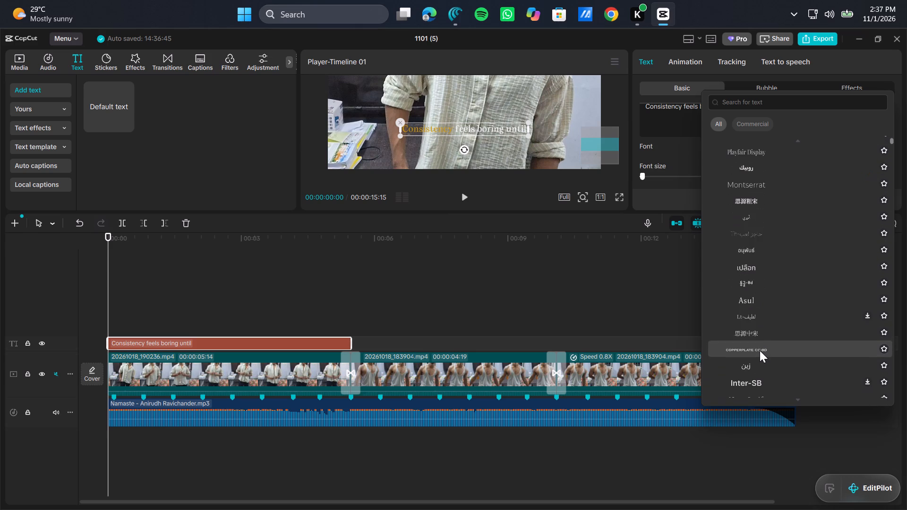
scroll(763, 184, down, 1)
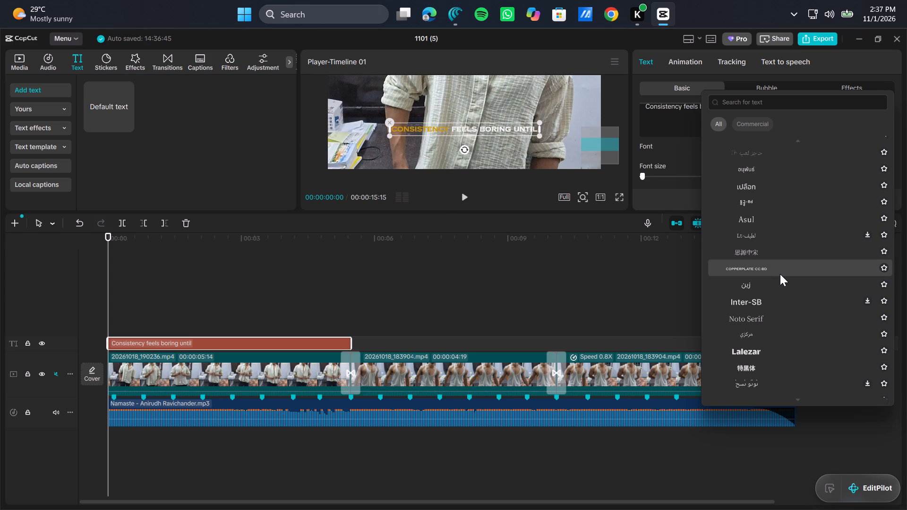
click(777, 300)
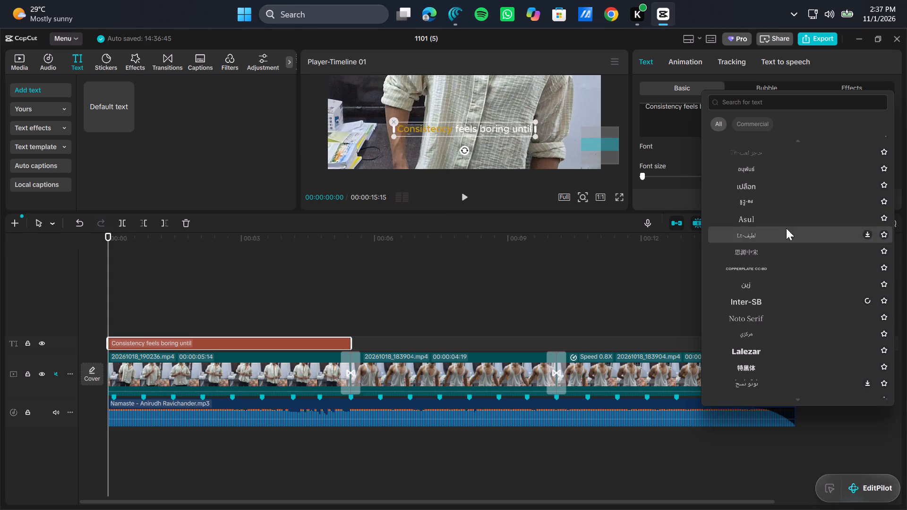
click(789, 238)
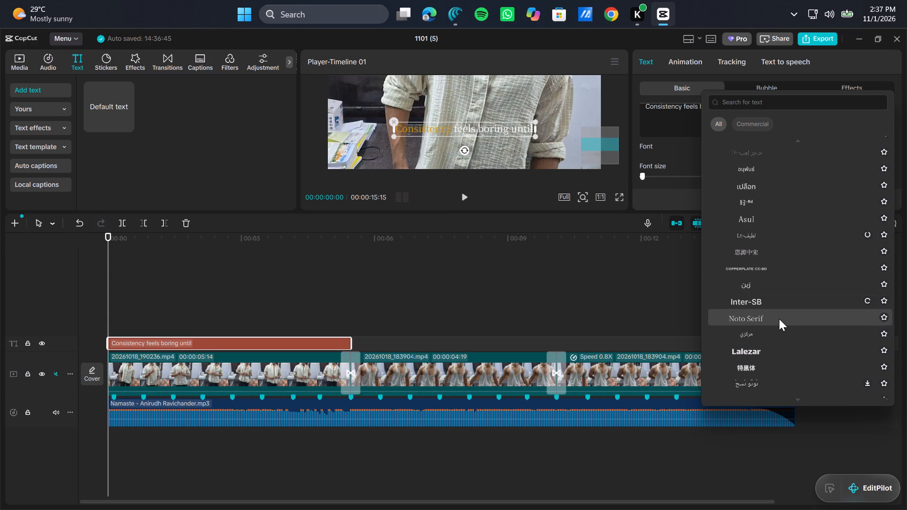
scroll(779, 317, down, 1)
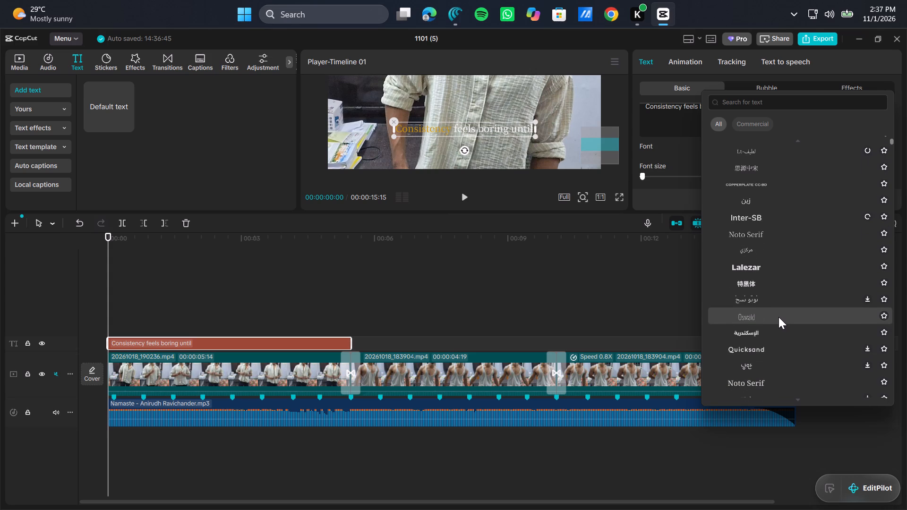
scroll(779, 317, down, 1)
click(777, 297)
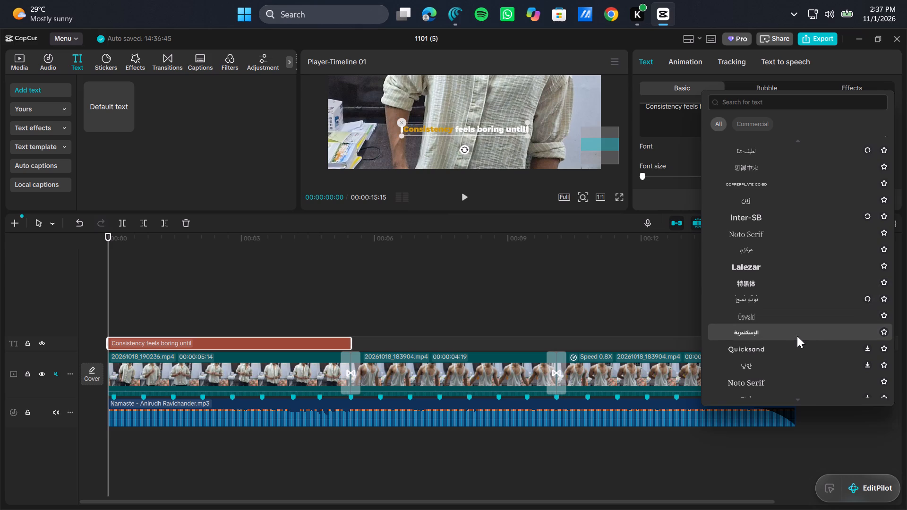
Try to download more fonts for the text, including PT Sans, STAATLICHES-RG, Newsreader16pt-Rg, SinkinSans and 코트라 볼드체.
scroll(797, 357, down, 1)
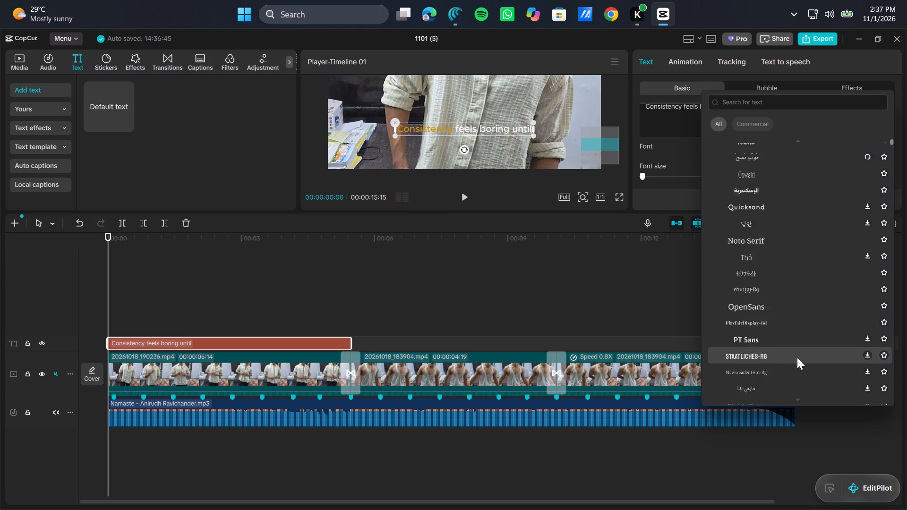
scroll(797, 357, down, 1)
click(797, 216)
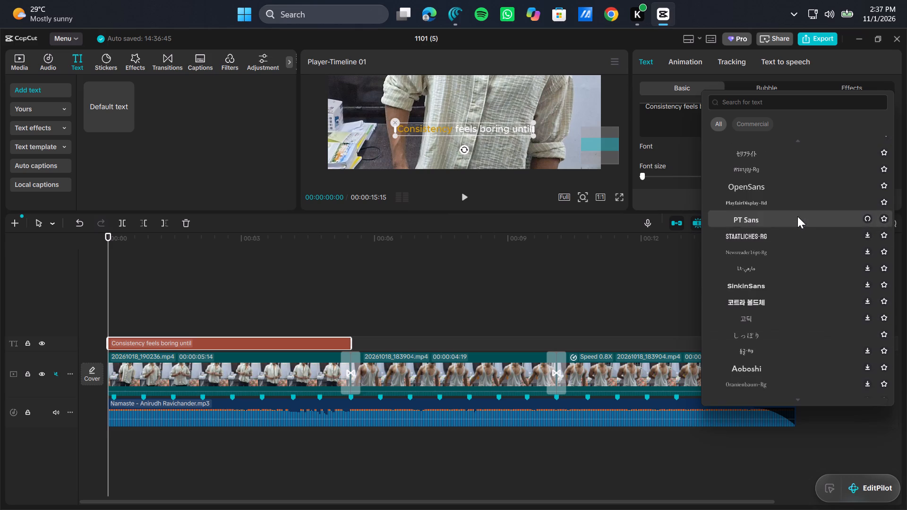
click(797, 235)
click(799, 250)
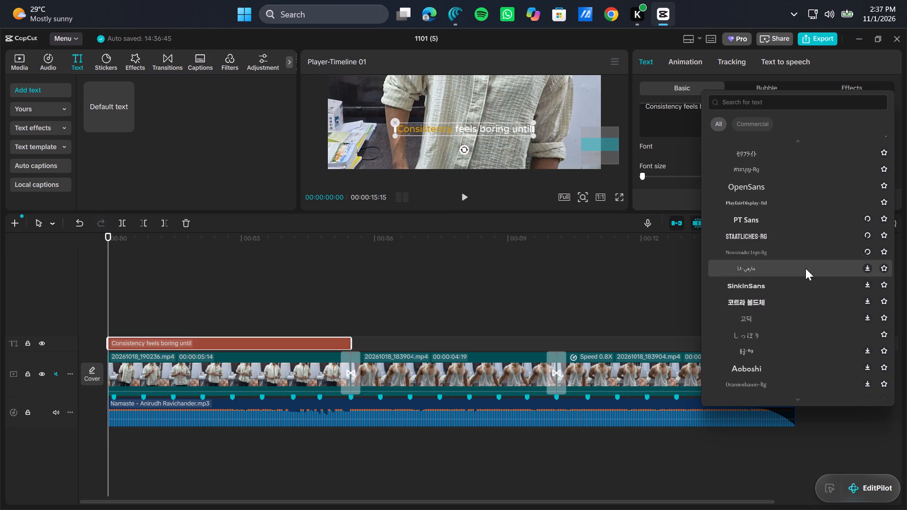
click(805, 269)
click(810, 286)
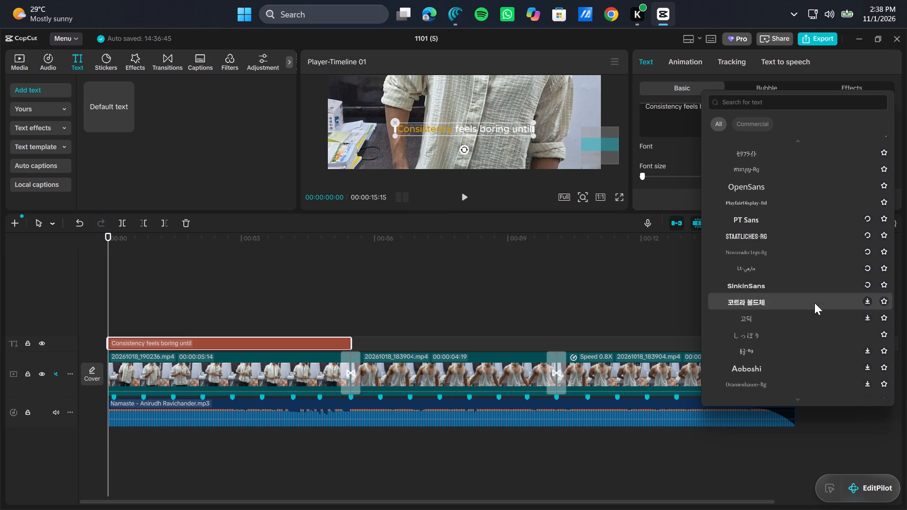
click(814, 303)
Apply the しっぽり font to the text.
click(819, 328)
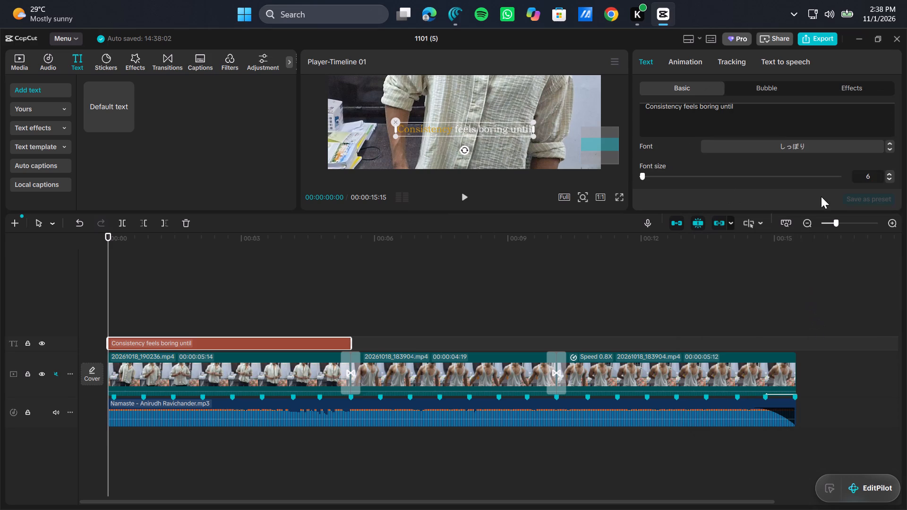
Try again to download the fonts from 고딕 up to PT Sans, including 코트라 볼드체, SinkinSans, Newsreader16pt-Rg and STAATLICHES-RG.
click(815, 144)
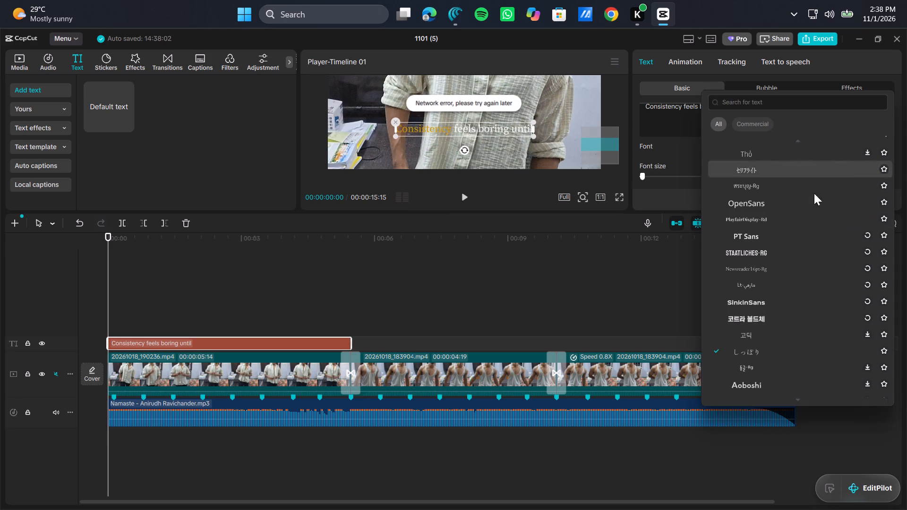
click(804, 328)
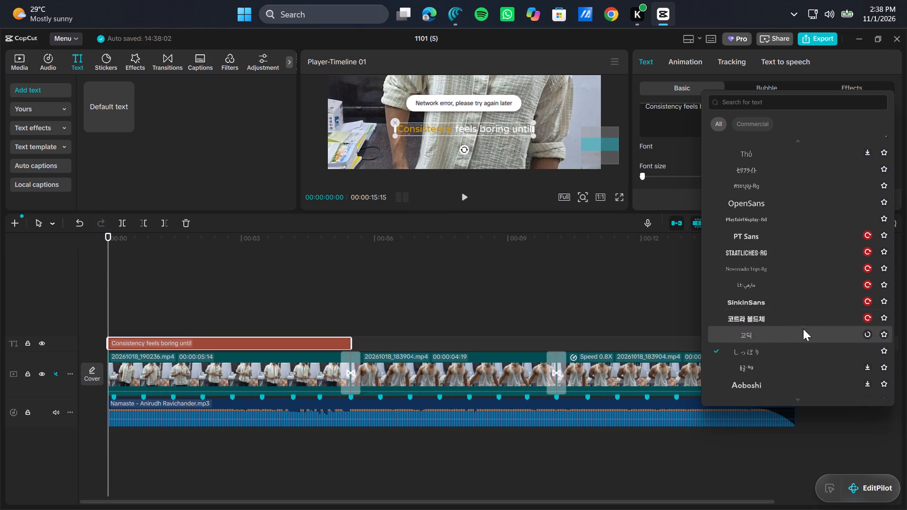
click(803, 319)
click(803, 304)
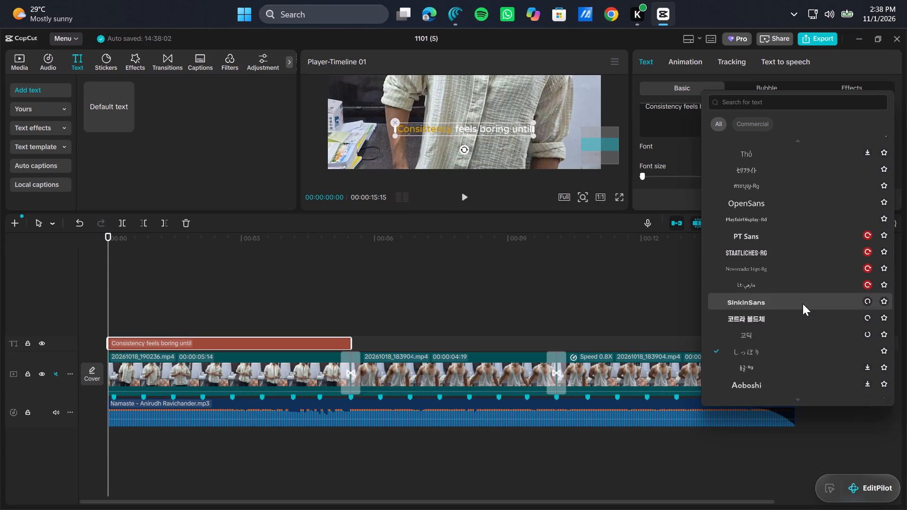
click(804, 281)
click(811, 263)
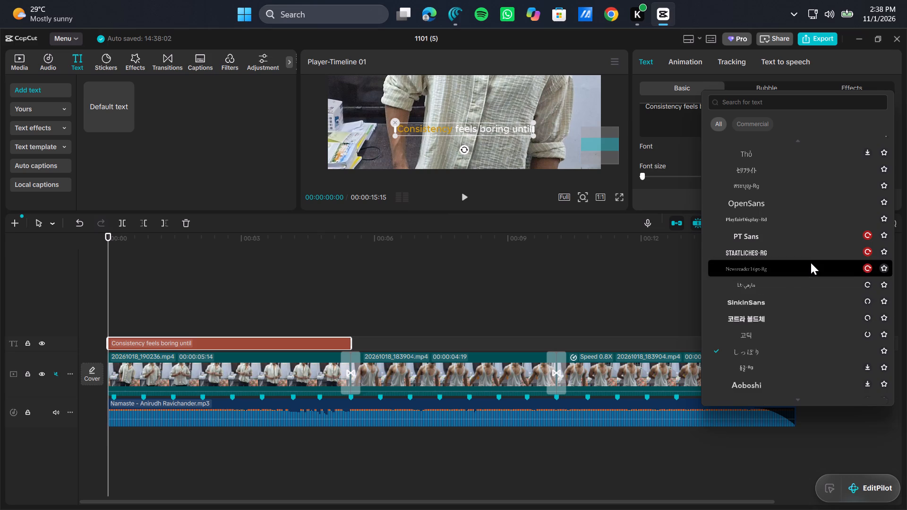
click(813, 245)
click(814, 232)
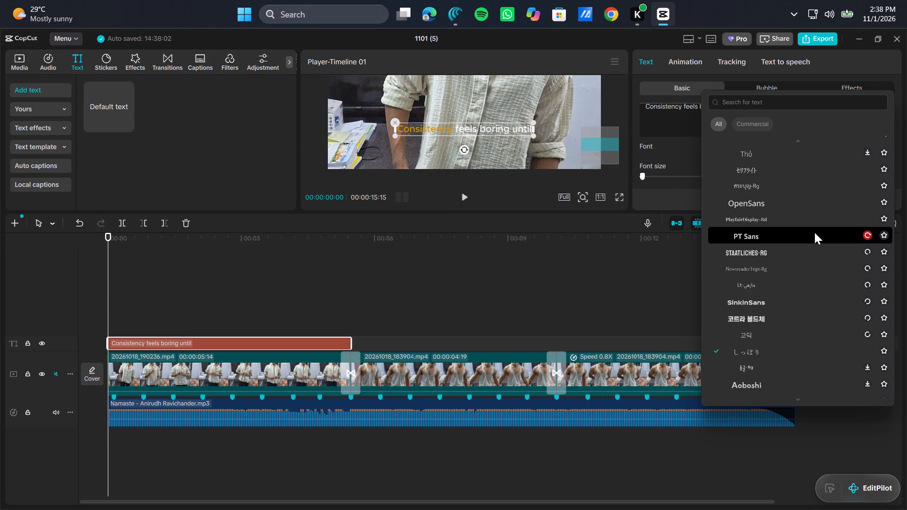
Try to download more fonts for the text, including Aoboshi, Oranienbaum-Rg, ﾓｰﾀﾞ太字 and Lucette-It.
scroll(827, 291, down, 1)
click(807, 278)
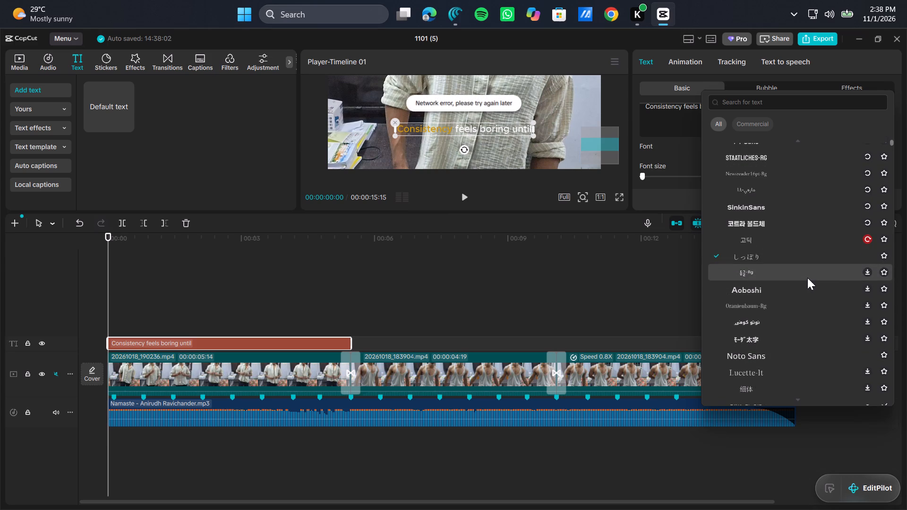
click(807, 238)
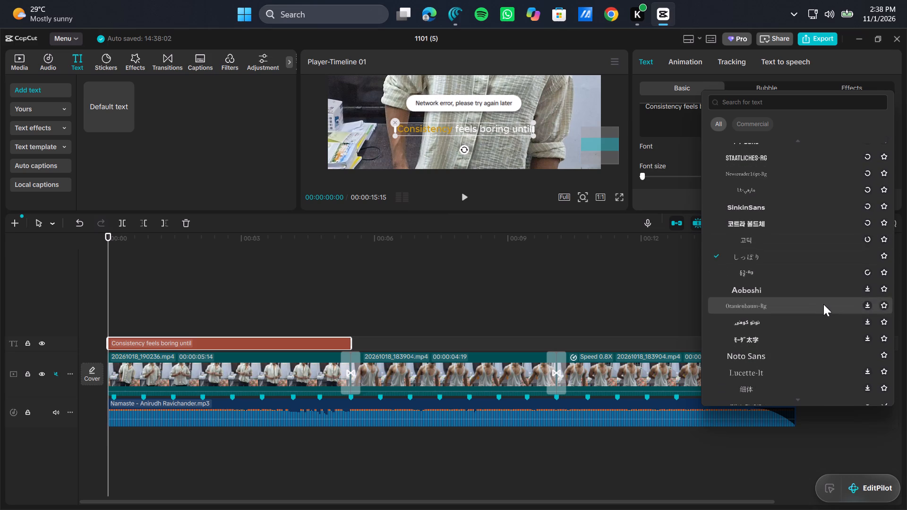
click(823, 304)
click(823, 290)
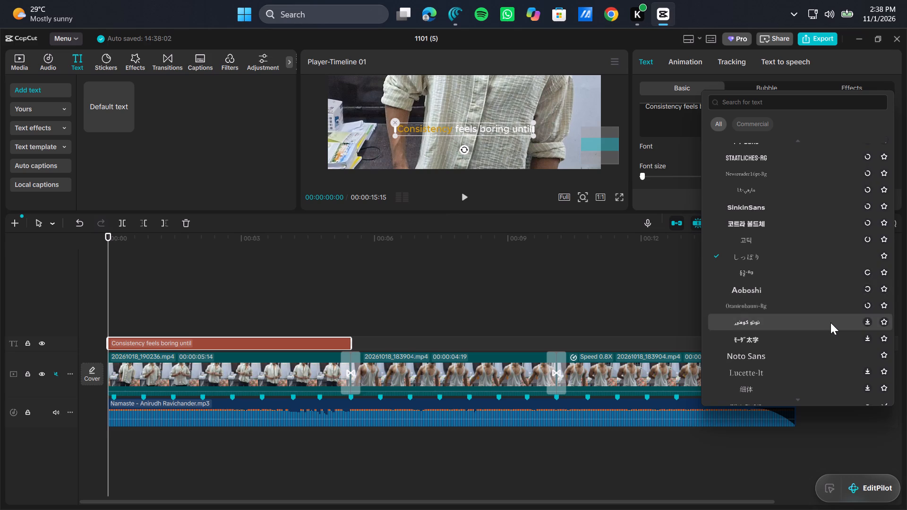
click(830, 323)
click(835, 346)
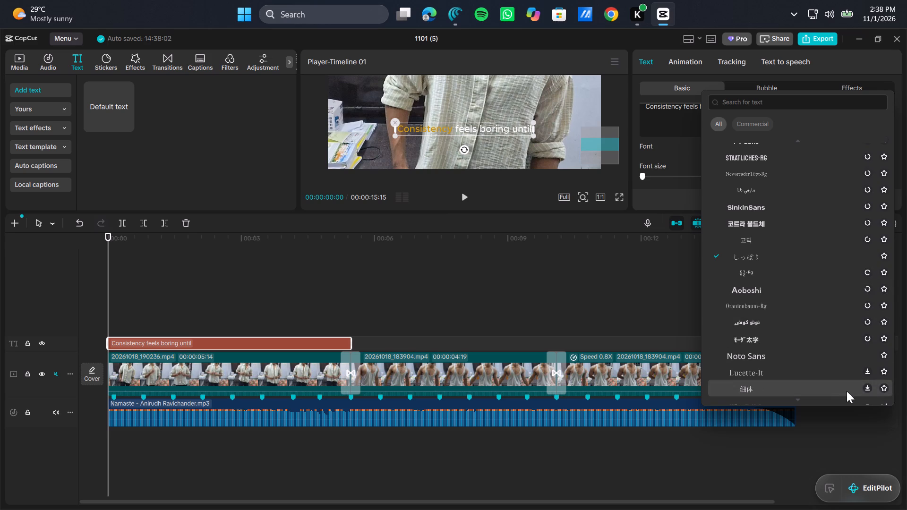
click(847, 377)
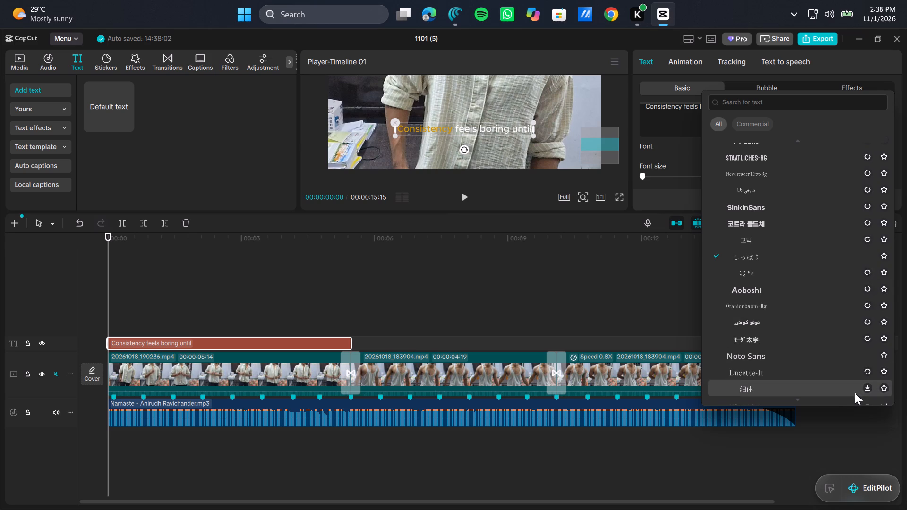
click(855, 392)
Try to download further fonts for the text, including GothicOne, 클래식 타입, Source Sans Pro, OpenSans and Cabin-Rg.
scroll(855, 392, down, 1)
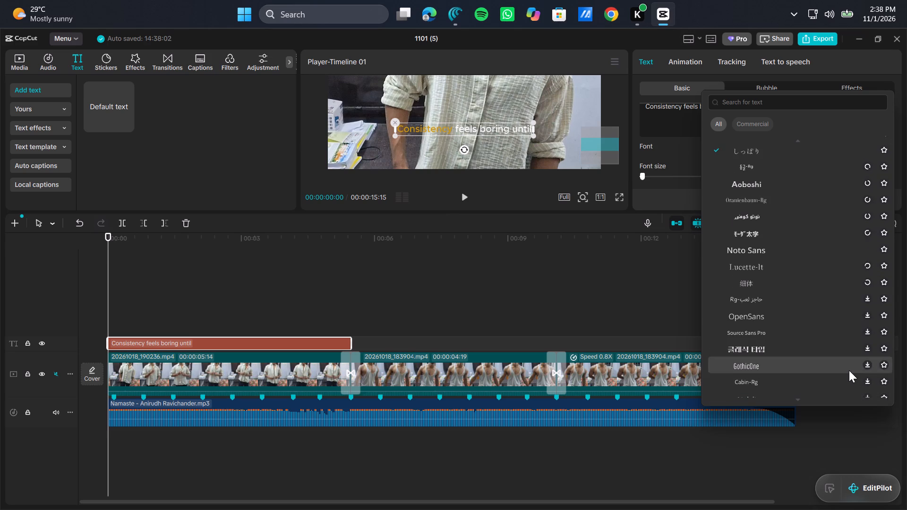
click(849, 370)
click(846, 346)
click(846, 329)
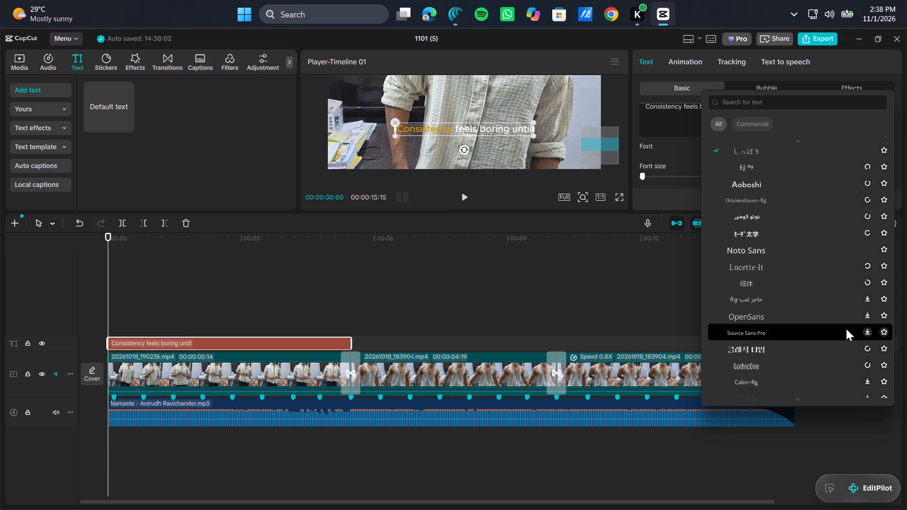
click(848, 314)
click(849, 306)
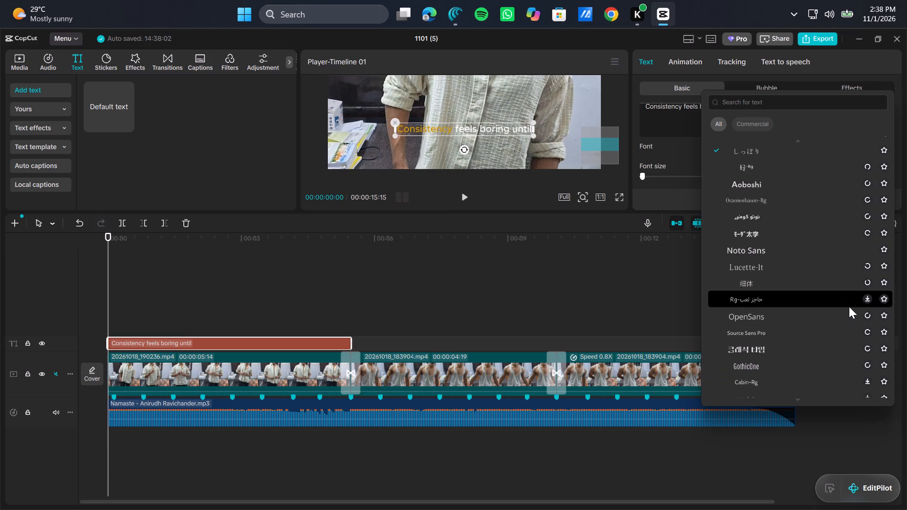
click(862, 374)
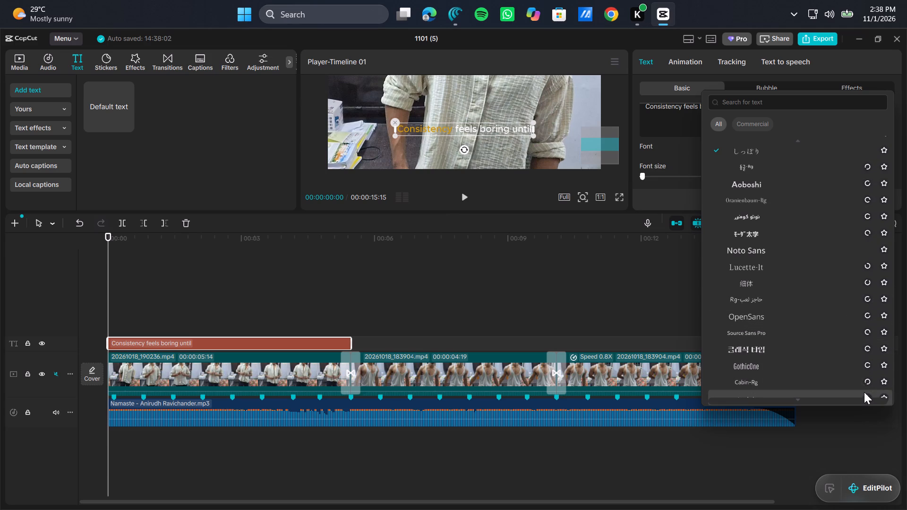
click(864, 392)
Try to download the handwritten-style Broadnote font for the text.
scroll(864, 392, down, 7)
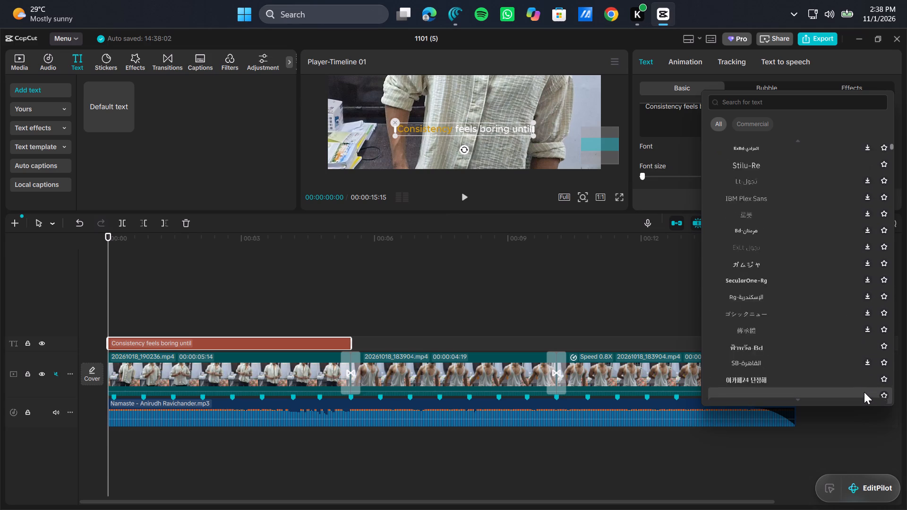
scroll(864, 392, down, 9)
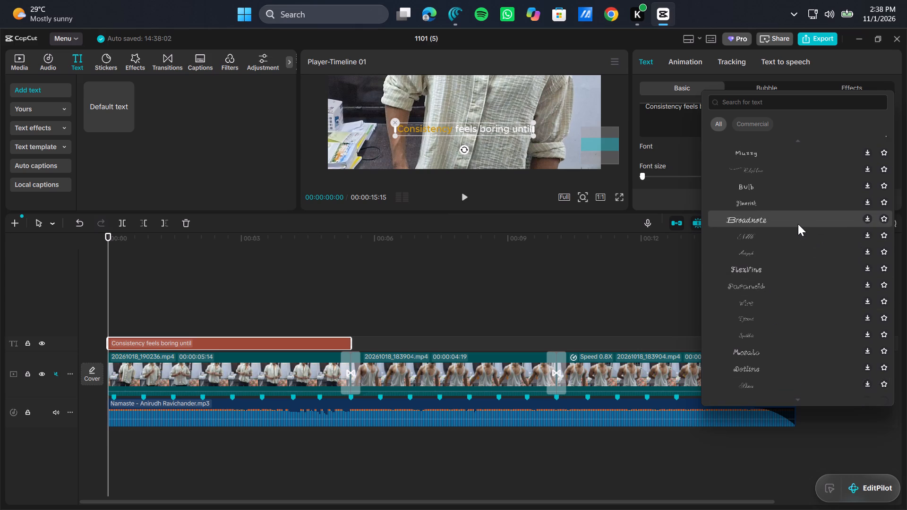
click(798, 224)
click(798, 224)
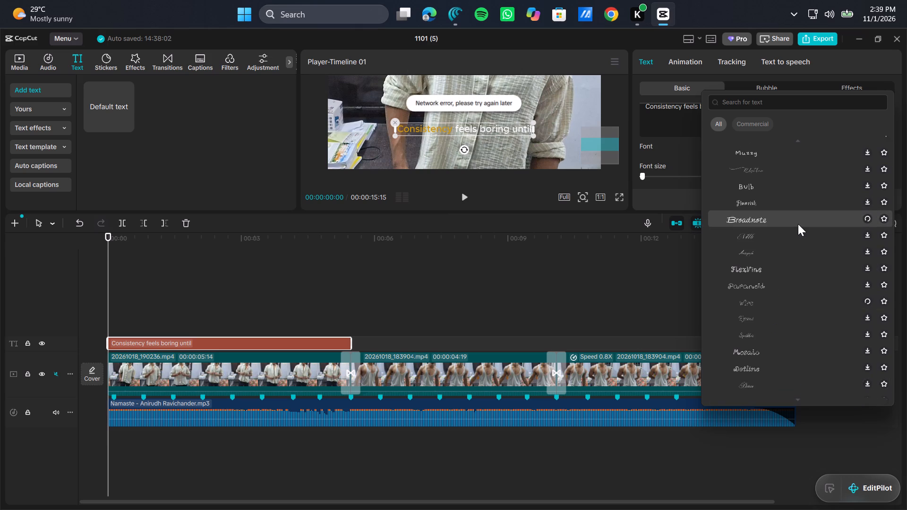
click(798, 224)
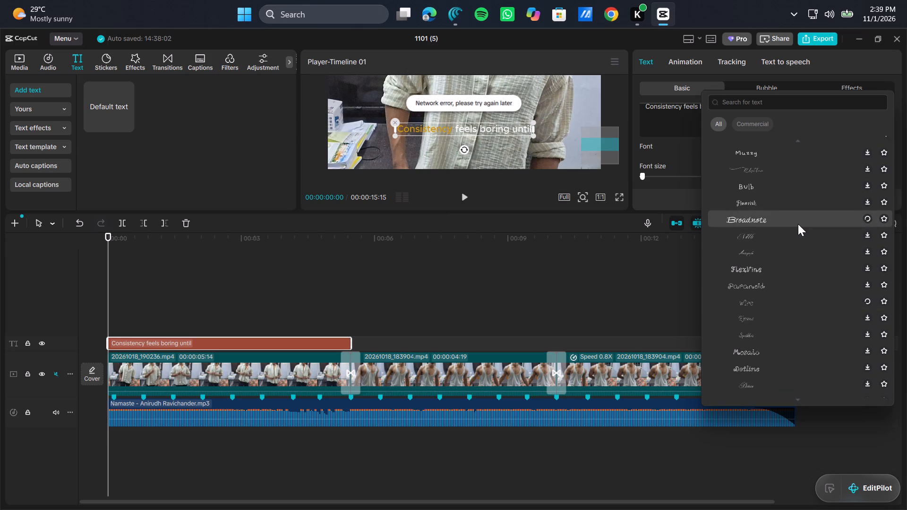